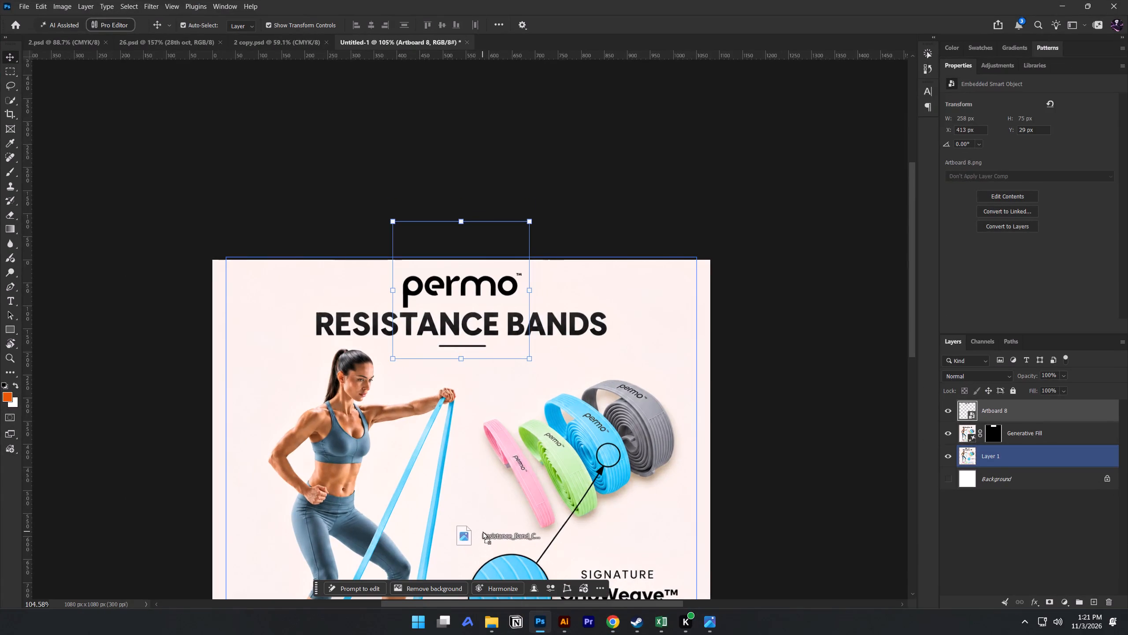
Place the Resistance_Band_Card_14x15cm image on the canvas, flush with its top edge at X 42 px, Y 0 px.
{"action": "scroll", "coordinate": [487, 523], "scroll_direction": "down", "scroll_amount": 3}
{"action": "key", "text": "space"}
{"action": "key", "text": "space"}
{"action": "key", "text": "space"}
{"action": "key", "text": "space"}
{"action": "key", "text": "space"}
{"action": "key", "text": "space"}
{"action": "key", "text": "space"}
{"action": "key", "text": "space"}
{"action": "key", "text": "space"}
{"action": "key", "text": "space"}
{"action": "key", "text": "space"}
{"action": "left_click_drag", "start_coordinate": [597, 508], "coordinate": [578, 274]}
{"action": "left_click_drag", "start_coordinate": [536, 278], "coordinate": [528, 402]}
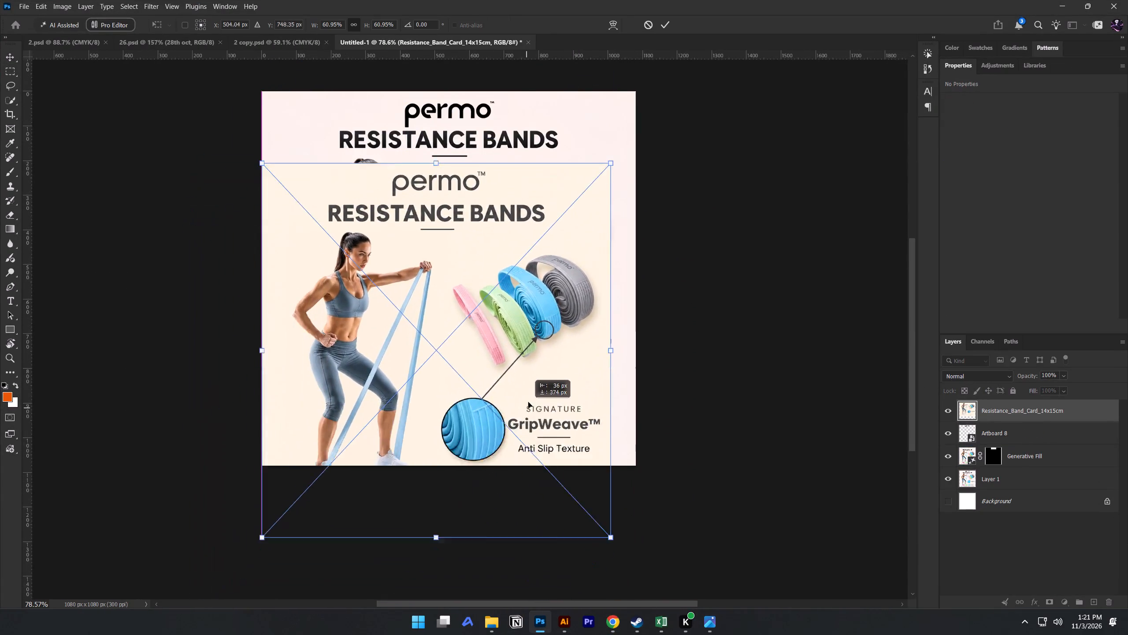
{"action": "left_click_drag", "start_coordinate": [528, 402], "coordinate": [523, 338]}
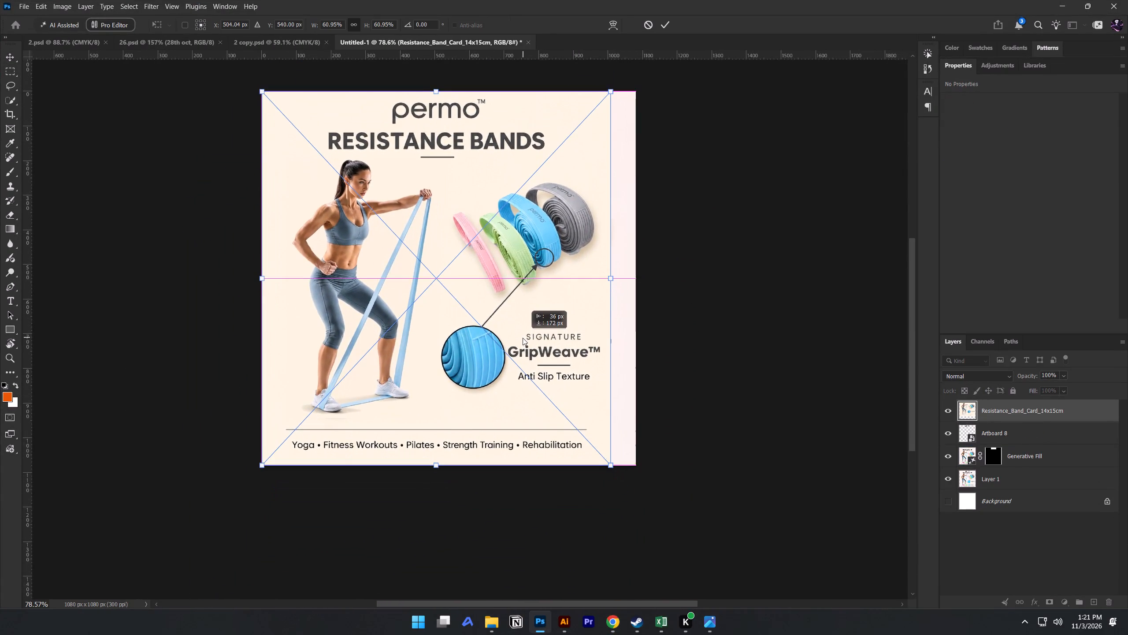
{"action": "left_click_drag", "start_coordinate": [523, 338], "coordinate": [523, 339]}
{"action": "left_click_drag", "start_coordinate": [540, 324], "coordinate": [560, 322]}
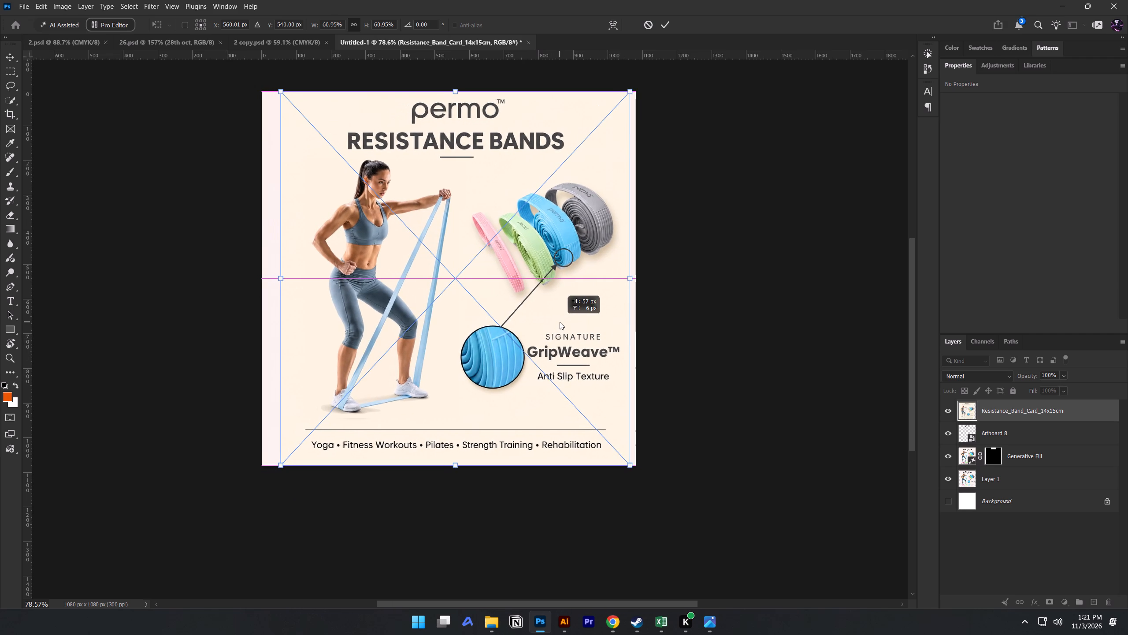
{"action": "left_click_drag", "start_coordinate": [560, 322], "coordinate": [555, 322]}
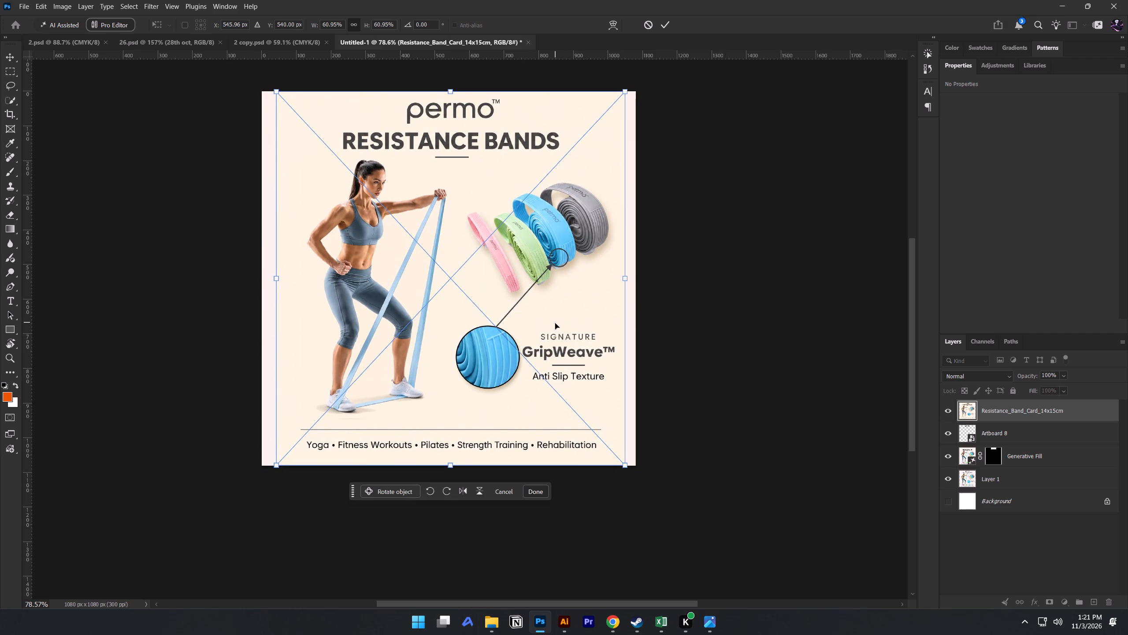
{"action": "key", "text": "Return"}
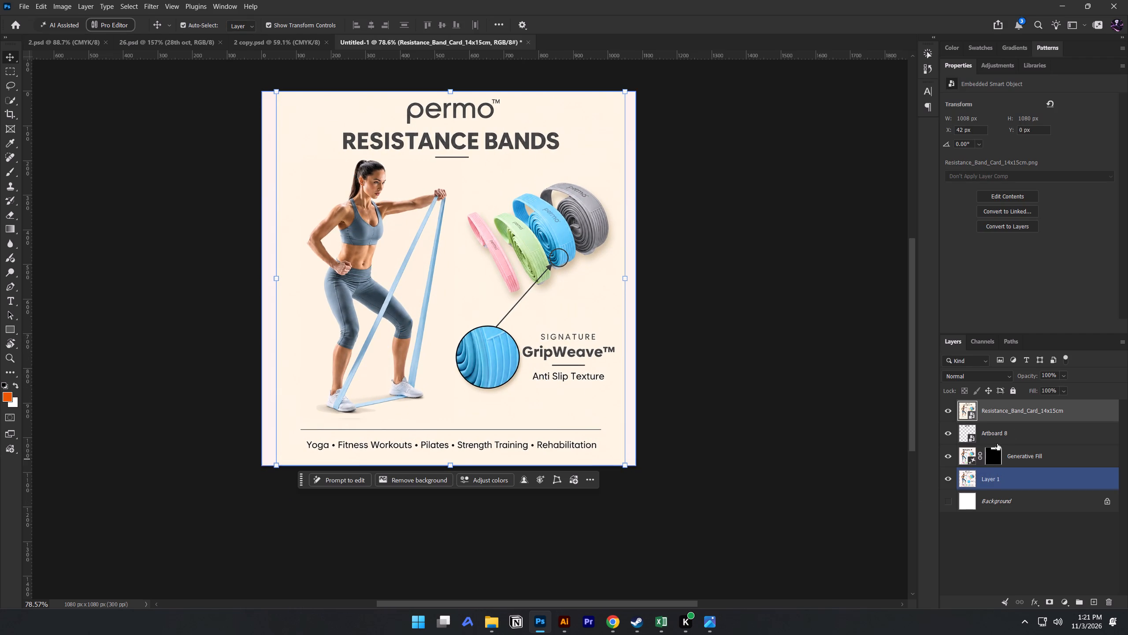
Move the Resistance_Band_Card_14x15cm layer below Artboard 8, and hide the Artboard 8 and Generative Fill layers.
{"action": "left_click_drag", "start_coordinate": [1034, 402], "coordinate": [1035, 444]}
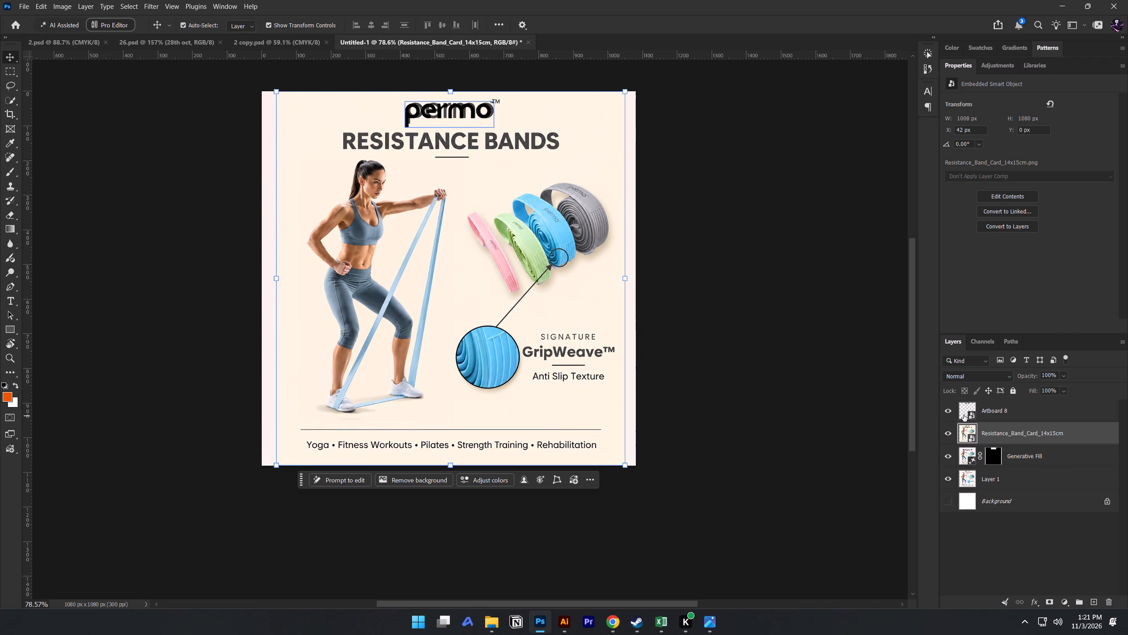
{"action": "left_click", "coordinate": [950, 415]}
{"action": "left_click", "coordinate": [948, 452]}
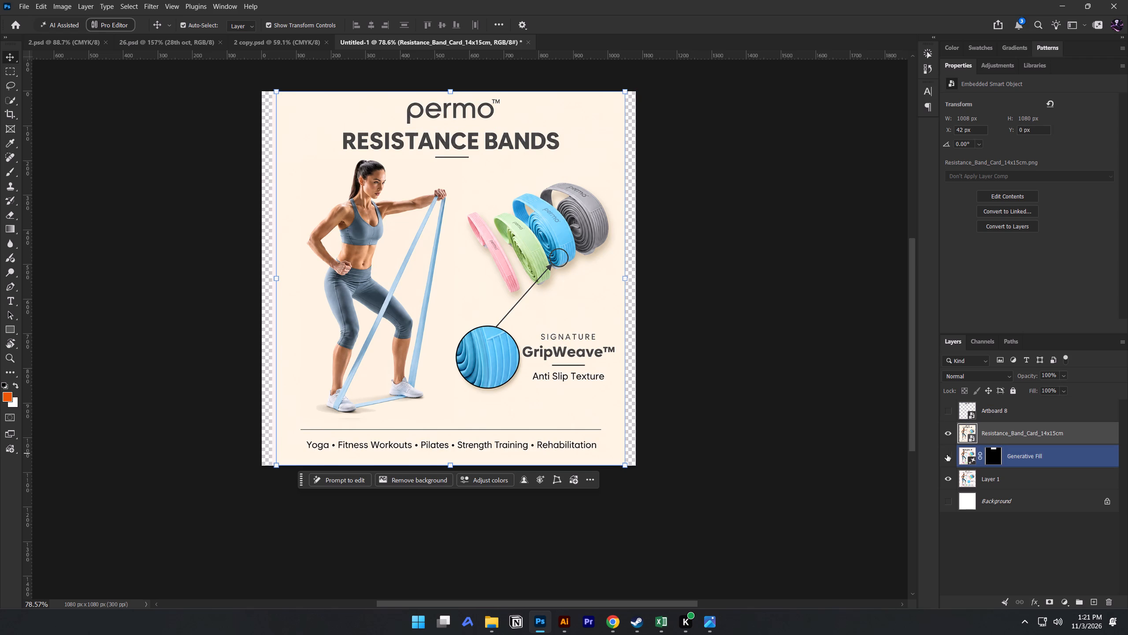
Load the outline of the Resistance_Band_Card_14x15cm layer as a selection.
{"action": "left_click", "coordinate": [965, 429], "text": "ctrl"}
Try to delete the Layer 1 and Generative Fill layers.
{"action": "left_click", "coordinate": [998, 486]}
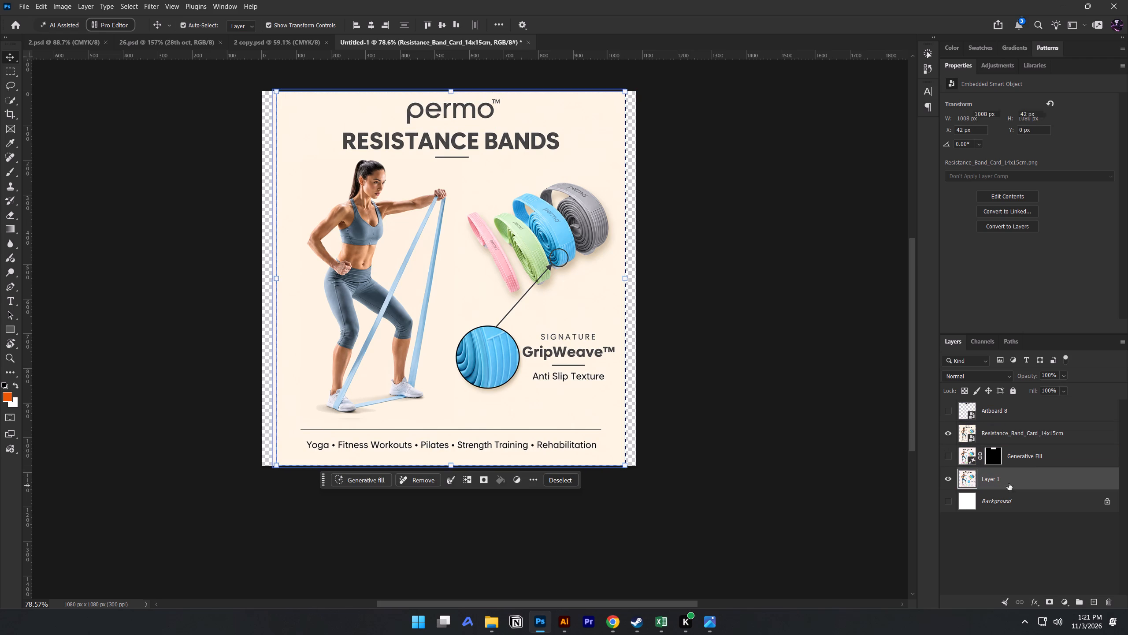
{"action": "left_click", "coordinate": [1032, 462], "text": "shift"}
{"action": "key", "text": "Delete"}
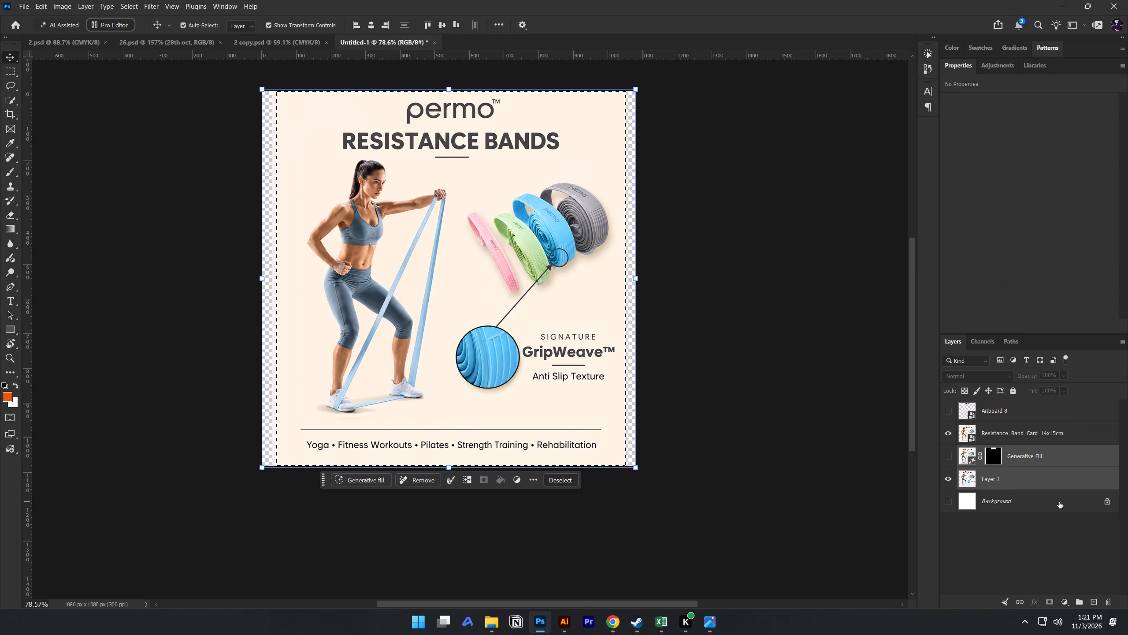
Make the Resistance_Band_Card_14x15cm layer active and start a rectangular marquee edit around its permo heading area.
{"action": "left_click", "coordinate": [972, 435]}
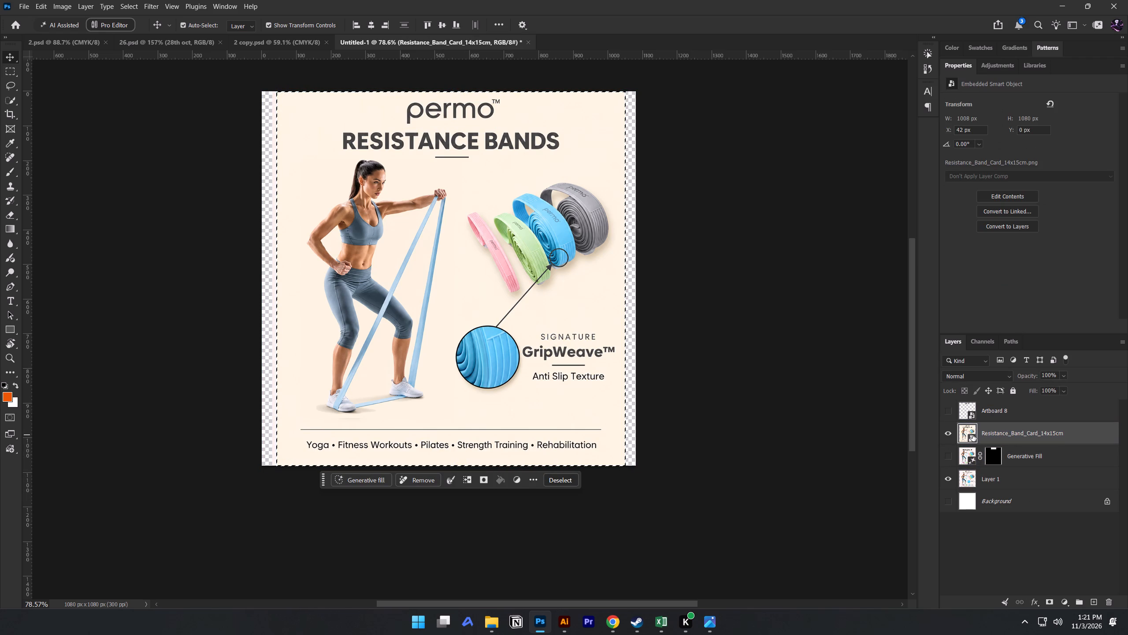
{"action": "left_click", "coordinate": [9, 68]}
{"action": "scroll", "coordinate": [450, 111], "scroll_direction": "up", "scroll_amount": 6}
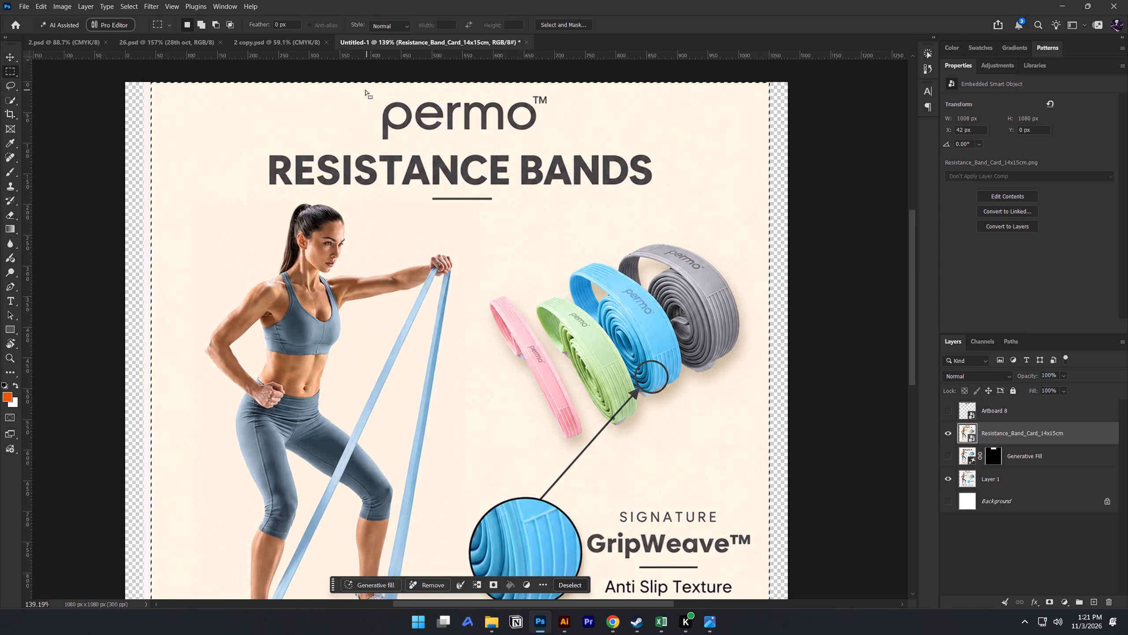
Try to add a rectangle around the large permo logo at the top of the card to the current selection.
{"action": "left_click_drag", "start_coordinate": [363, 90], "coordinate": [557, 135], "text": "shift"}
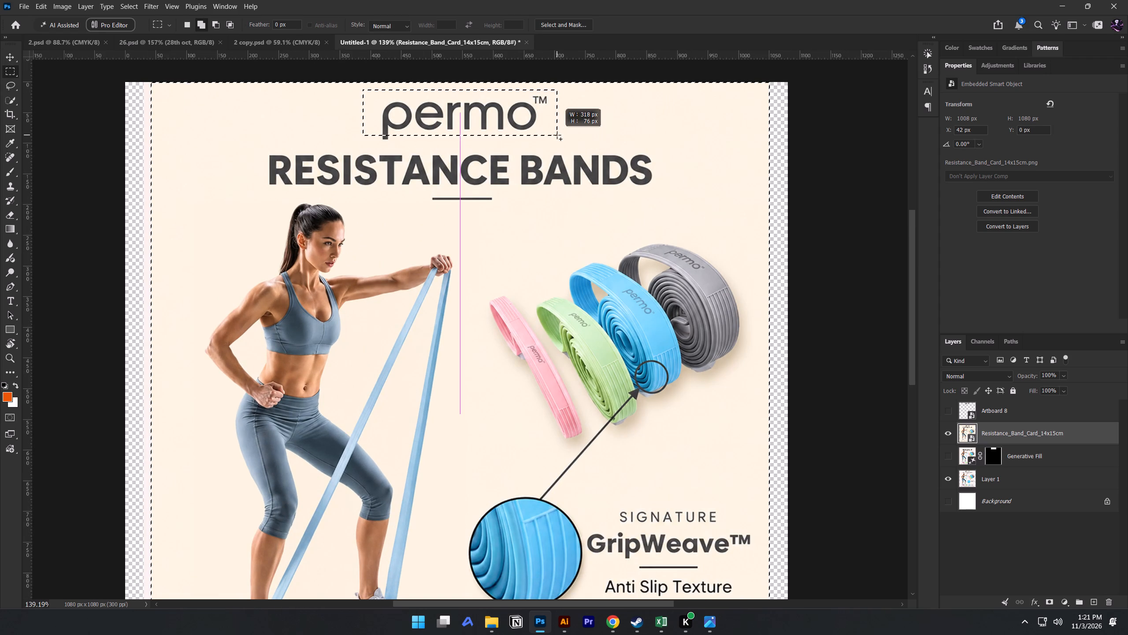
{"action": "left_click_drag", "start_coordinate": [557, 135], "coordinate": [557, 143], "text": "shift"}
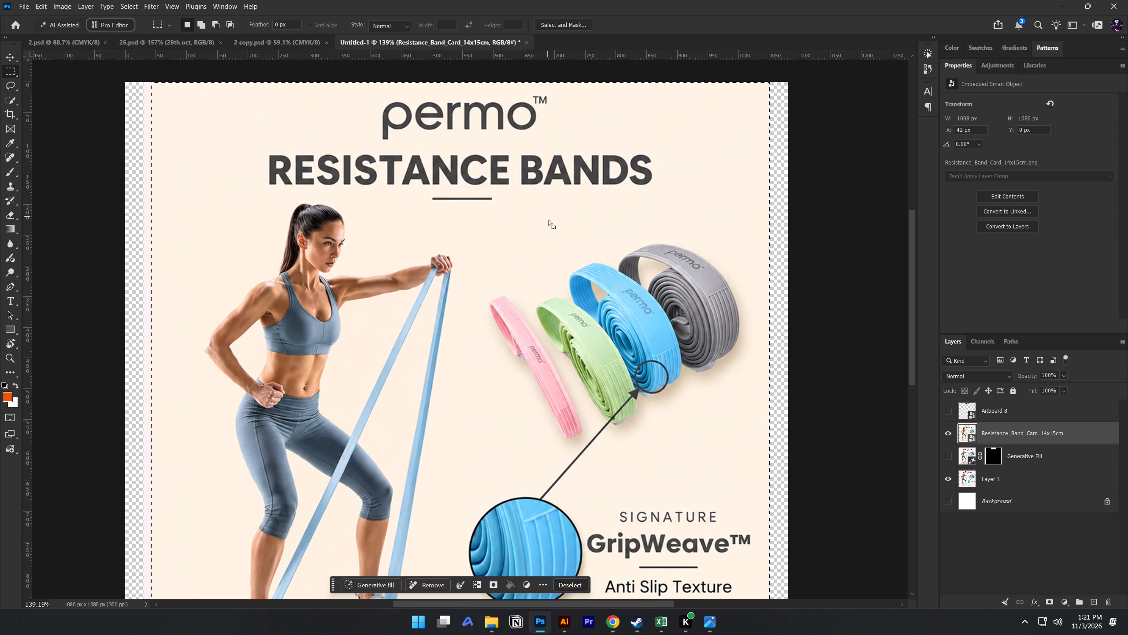
Hide Layer 1 so that only the Resistance_Band_Card_14x15cm layer stays visible.
{"action": "scroll", "coordinate": [721, 293], "scroll_direction": "down", "scroll_amount": 3}
{"action": "scroll", "coordinate": [660, 268], "scroll_direction": "down", "scroll_amount": 1}
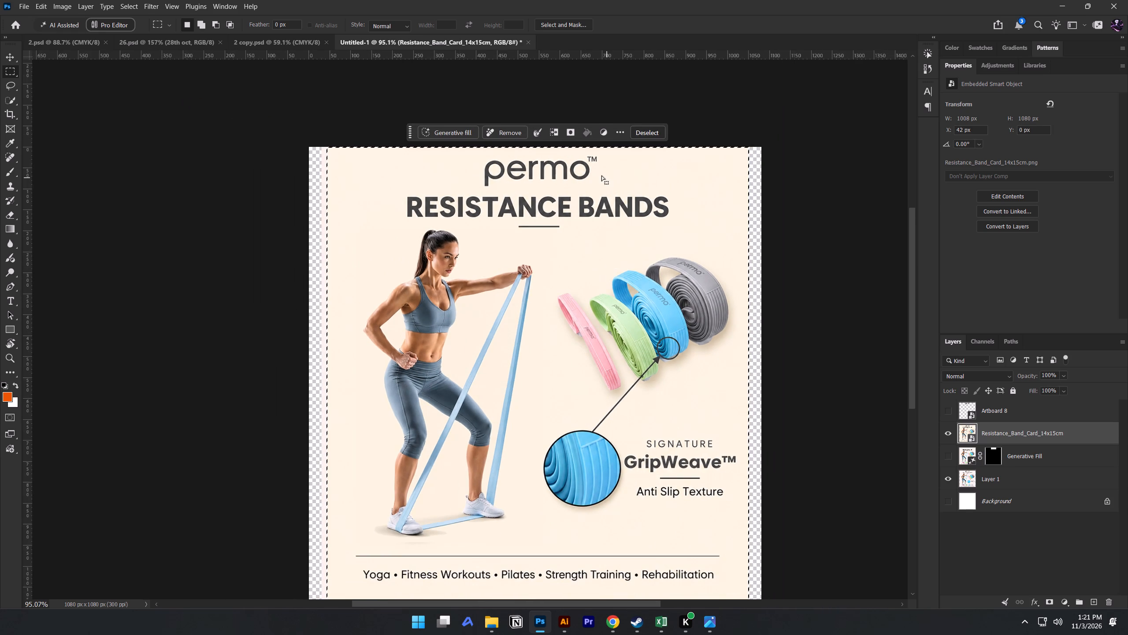
{"action": "scroll", "coordinate": [596, 172], "scroll_direction": "up", "scroll_amount": 3}
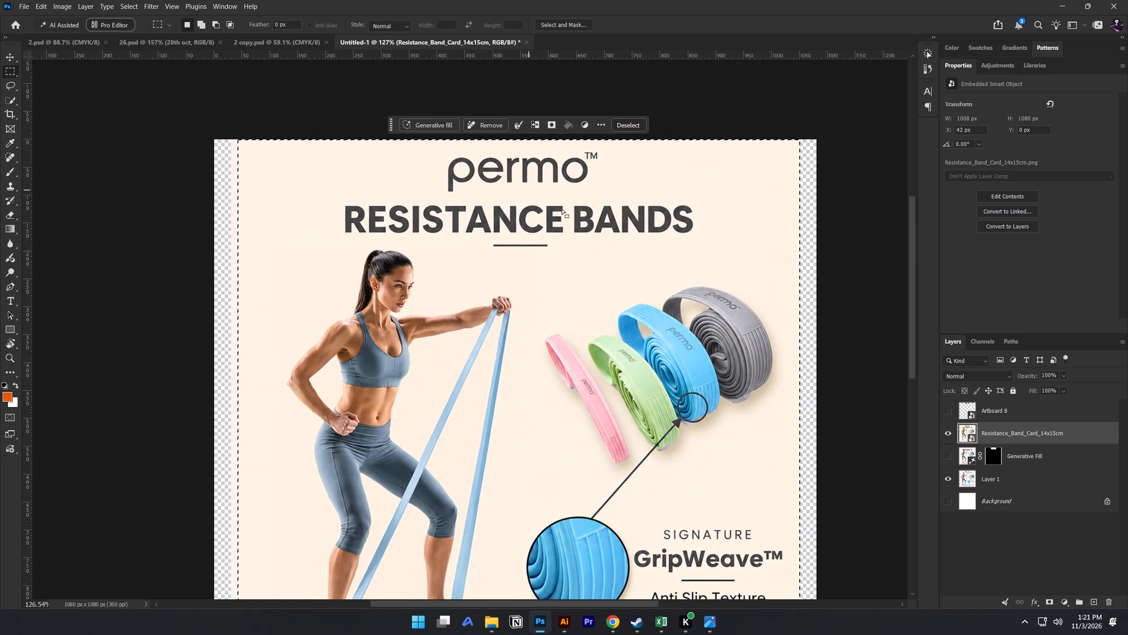
{"action": "left_click", "coordinate": [946, 478]}
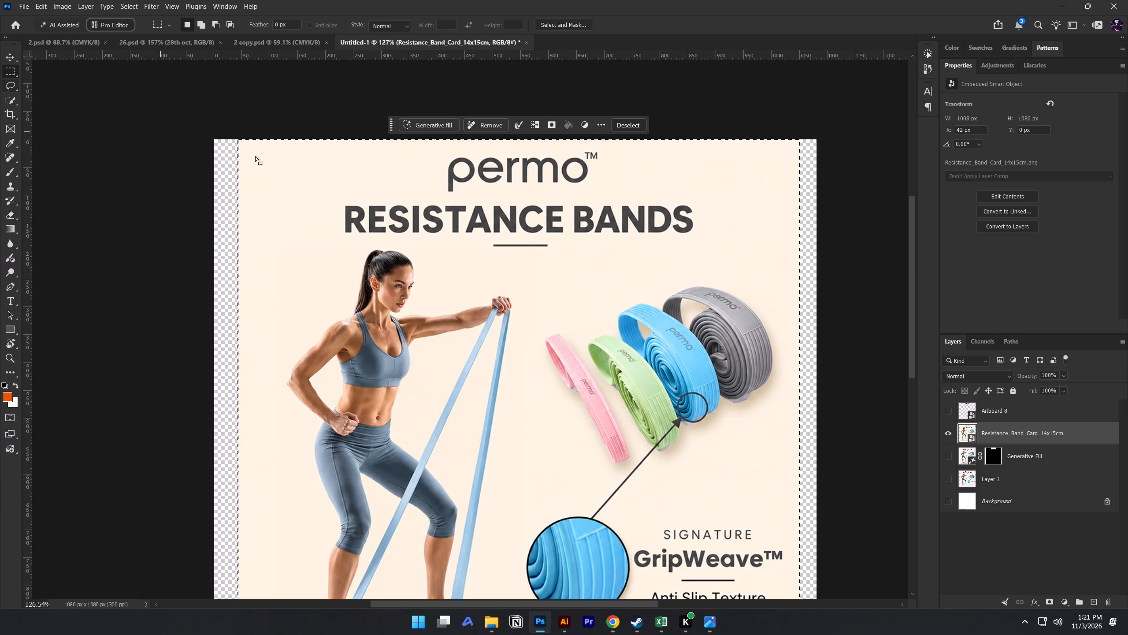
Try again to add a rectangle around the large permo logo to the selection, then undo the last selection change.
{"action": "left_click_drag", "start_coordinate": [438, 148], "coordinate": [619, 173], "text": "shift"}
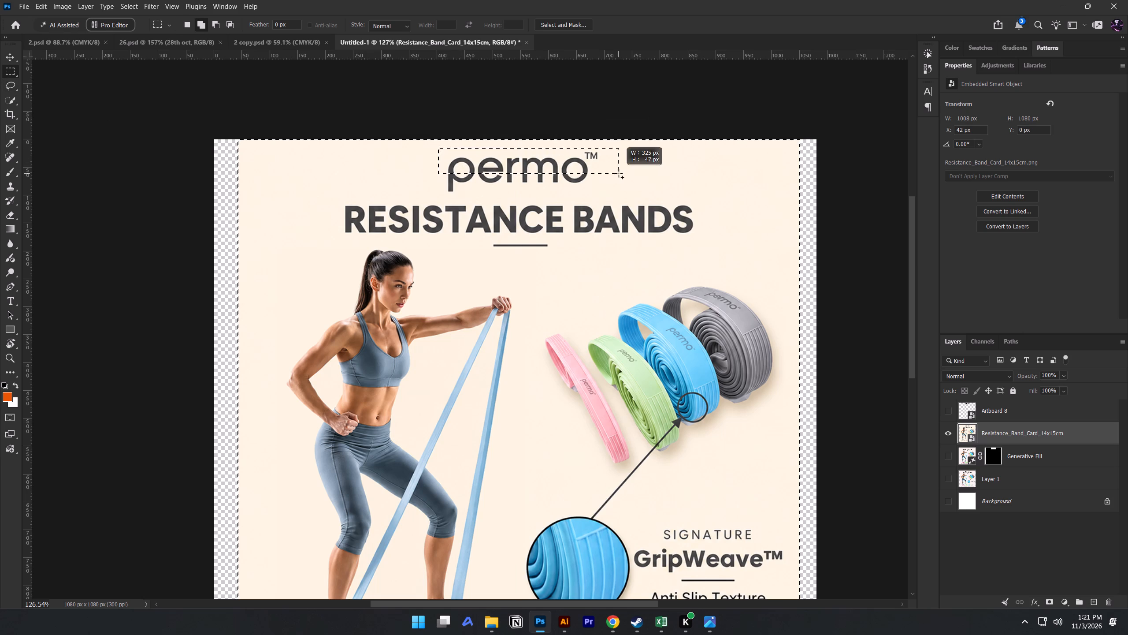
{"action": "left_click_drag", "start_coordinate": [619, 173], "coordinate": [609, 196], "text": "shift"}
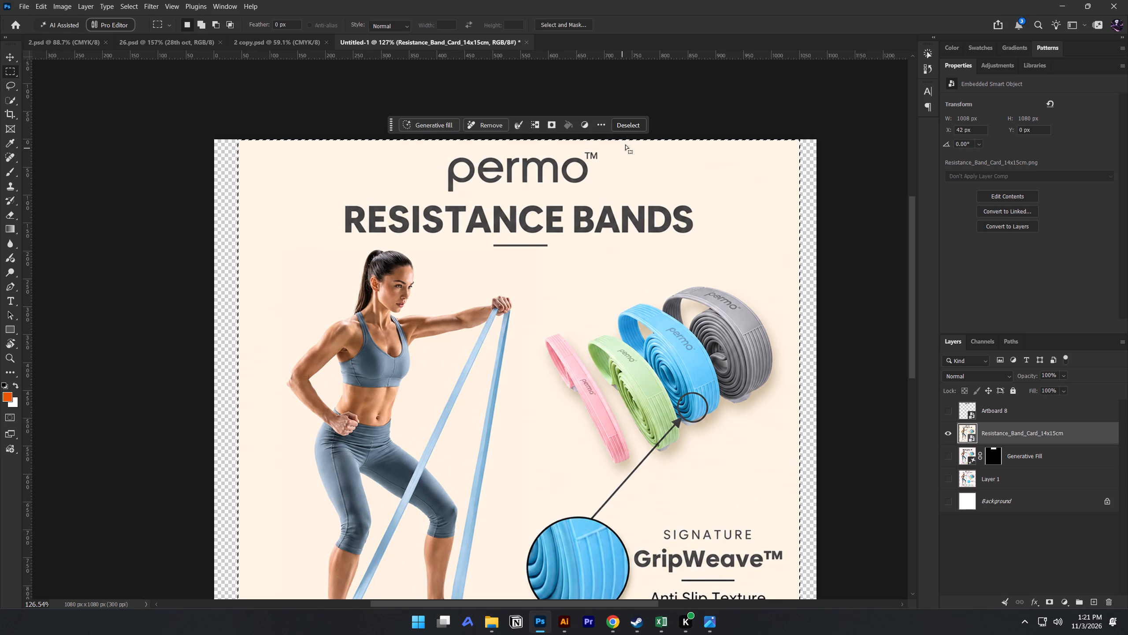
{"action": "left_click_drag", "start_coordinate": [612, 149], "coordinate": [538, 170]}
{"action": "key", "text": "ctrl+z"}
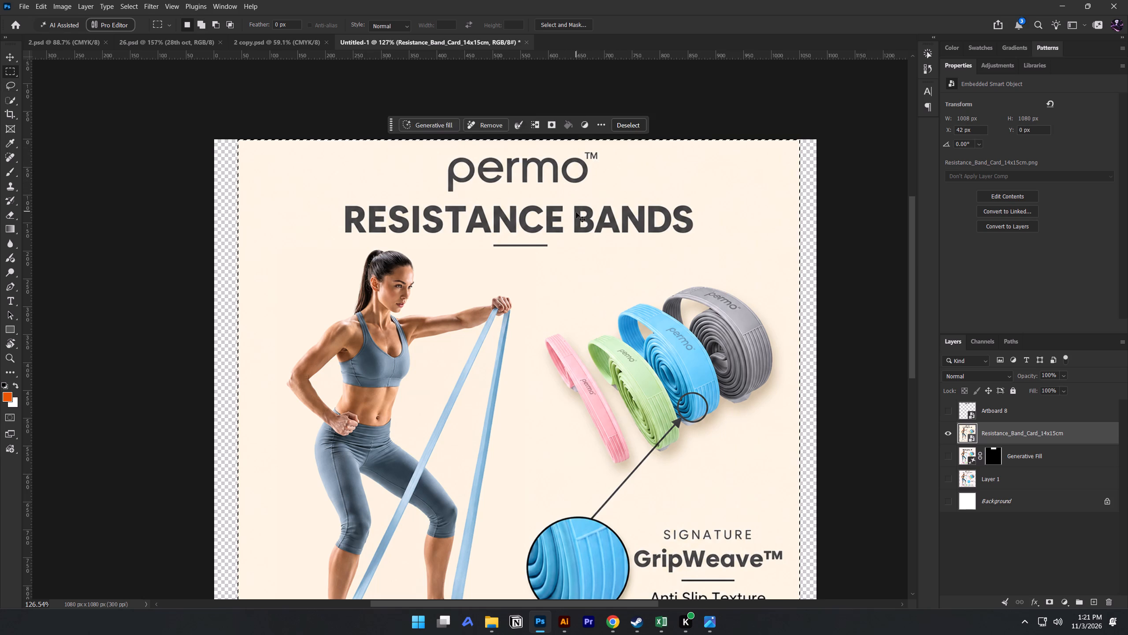
Reload the selection from the Resistance_Band_Card_14x15cm layer's outline and invert it to select the transparent strips on both sides of the card.
{"action": "key", "text": "ctrl+d"}
{"action": "left_click", "coordinate": [971, 429], "text": "ctrl"}
{"action": "key", "text": "ctrl+shift+i"}
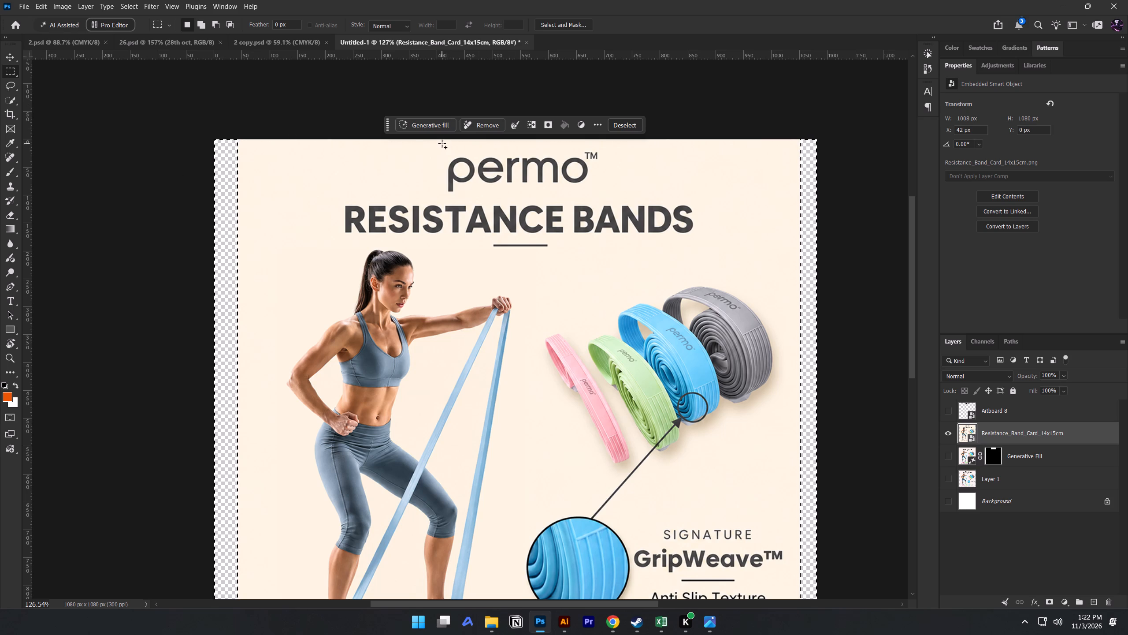
Add a rectangle around the large permo logo above the RESISTANCE BANDS heading to the selection and open Generative Fill.
{"action": "left_click_drag", "start_coordinate": [442, 143], "coordinate": [610, 200], "text": "shift"}
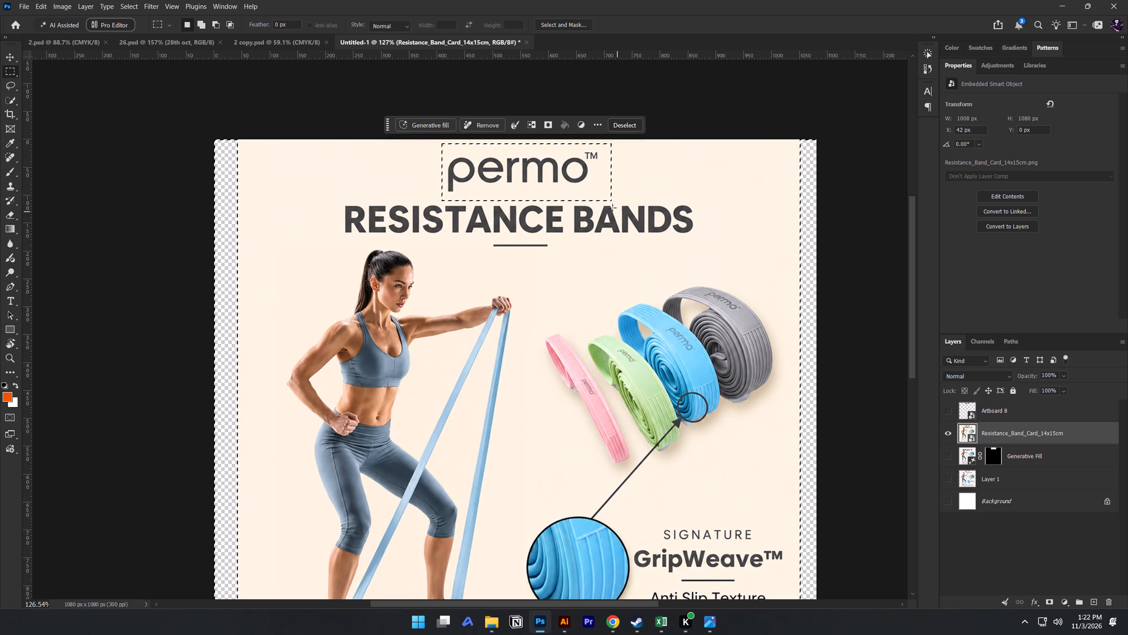
{"action": "left_click", "coordinate": [425, 120]}
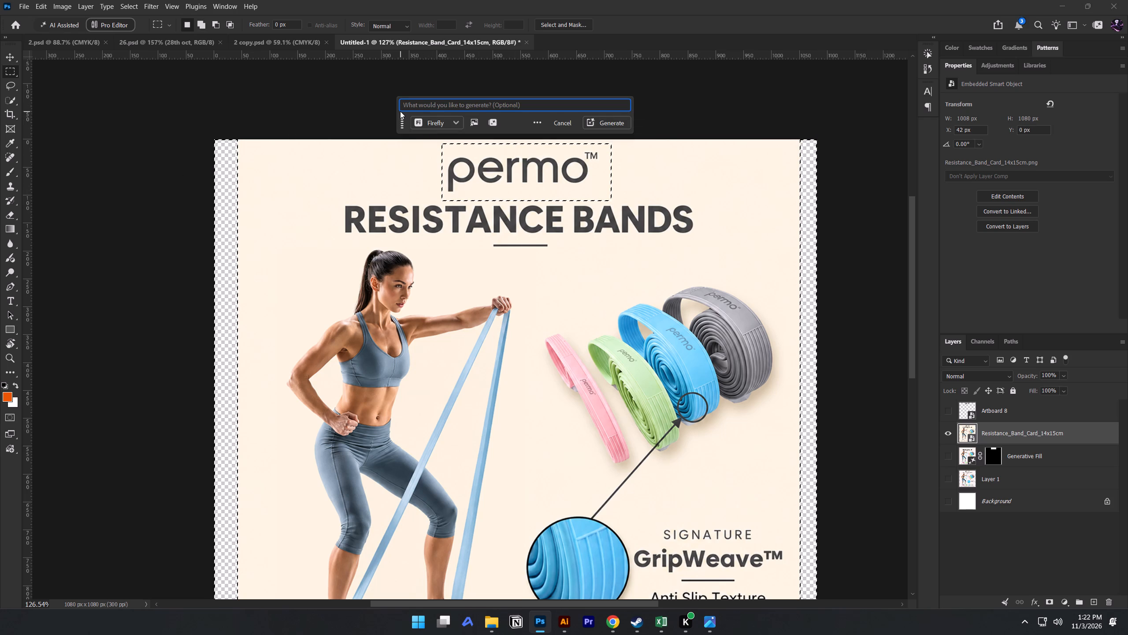
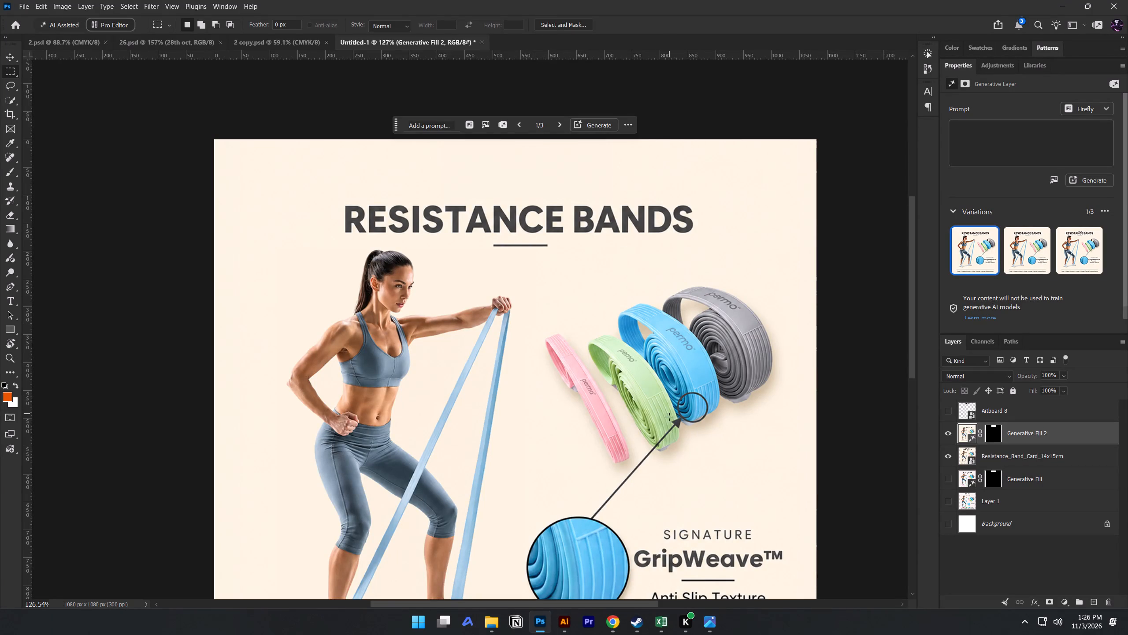
Draw a circle about 148 px in diameter over the blue band texture close-up beside the GripWeave text.
{"action": "key", "text": "space"}
{"action": "key", "text": "space"}
{"action": "key", "text": "space"}
{"action": "key", "text": "space"}
{"action": "key", "text": "space"}
{"action": "key", "text": "space"}
{"action": "key", "text": "space"}
{"action": "key", "text": "space"}
{"action": "key", "text": "space"}
{"action": "key", "text": "space"}
{"action": "key", "text": "space"}
{"action": "key", "text": "space"}
{"action": "left_click_drag", "start_coordinate": [684, 446], "coordinate": [620, 285]}
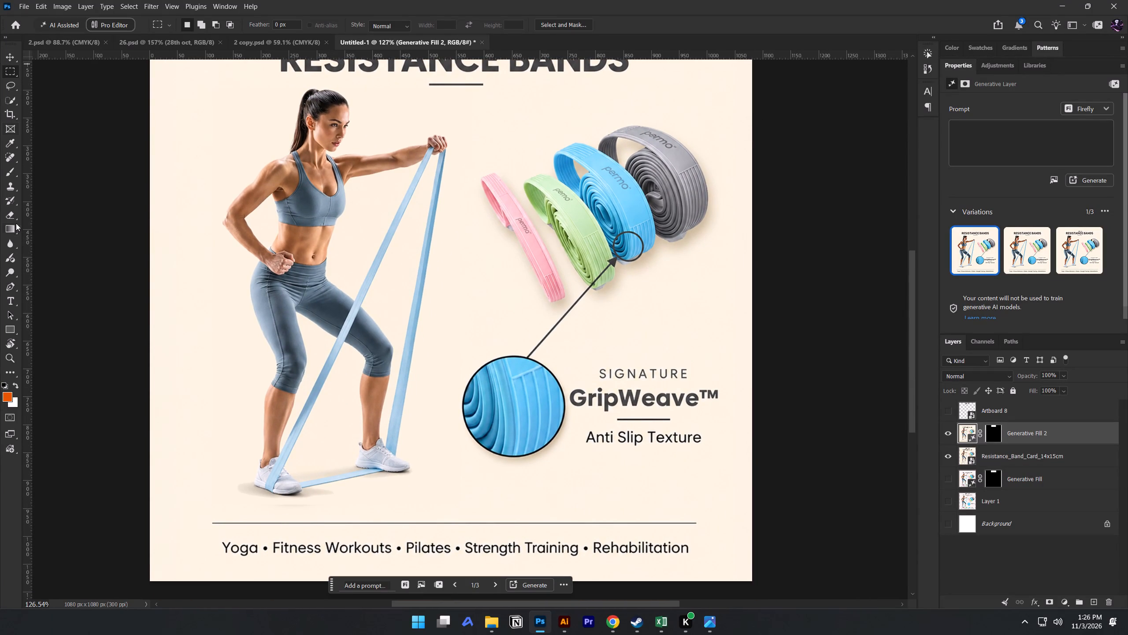
{"action": "left_click_drag", "start_coordinate": [12, 328], "coordinate": [46, 342]}
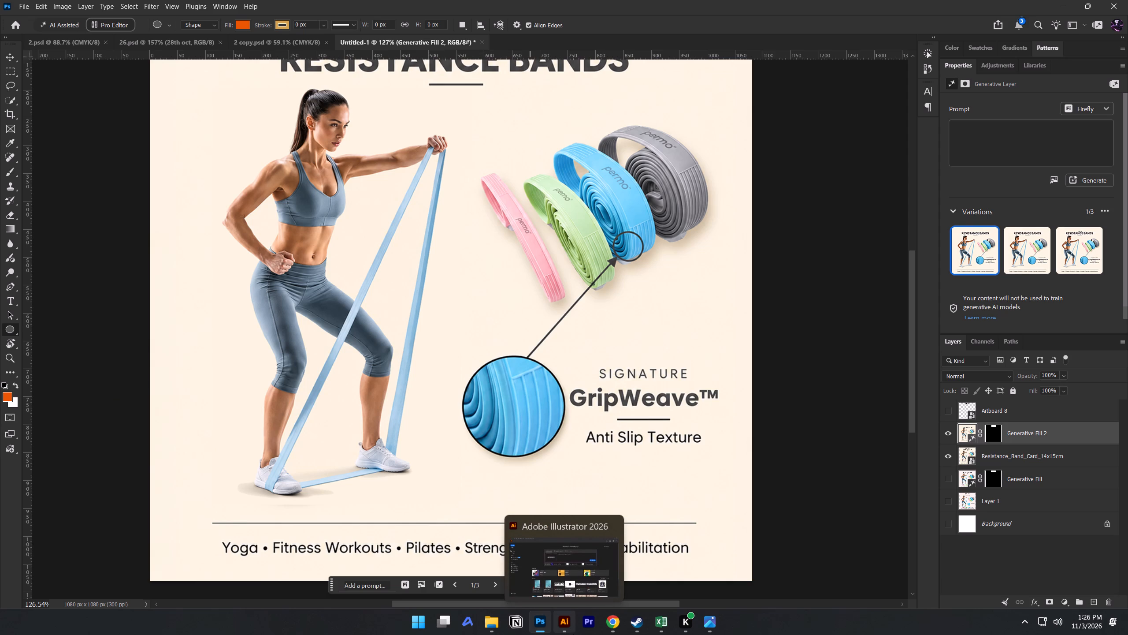
{"action": "scroll", "coordinate": [579, 634], "scroll_direction": "up", "scroll_amount": 4}
{"action": "left_click_drag", "start_coordinate": [511, 404], "coordinate": [586, 468], "text": "shift"}
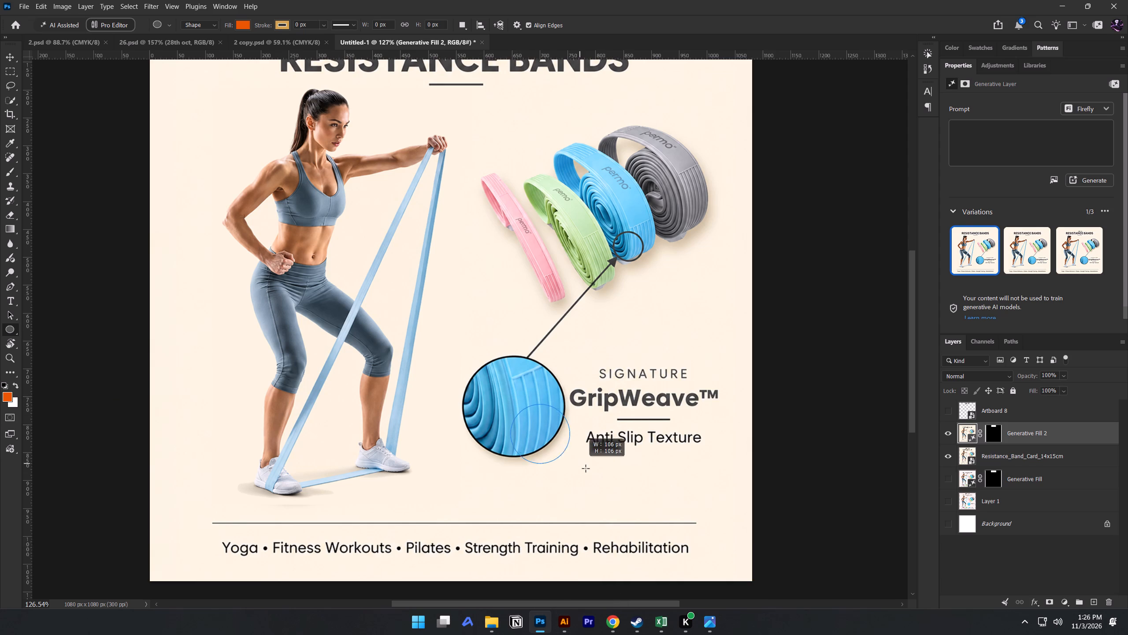
{"action": "left_click_drag", "start_coordinate": [586, 468], "coordinate": [607, 487], "text": "shift"}
Move the orange circle onto the round texture close-up and scale it to about 178 x 176 px to fit inside the black outline.
{"action": "key", "text": "v"}
{"action": "left_click_drag", "start_coordinate": [577, 457], "coordinate": [560, 444]}
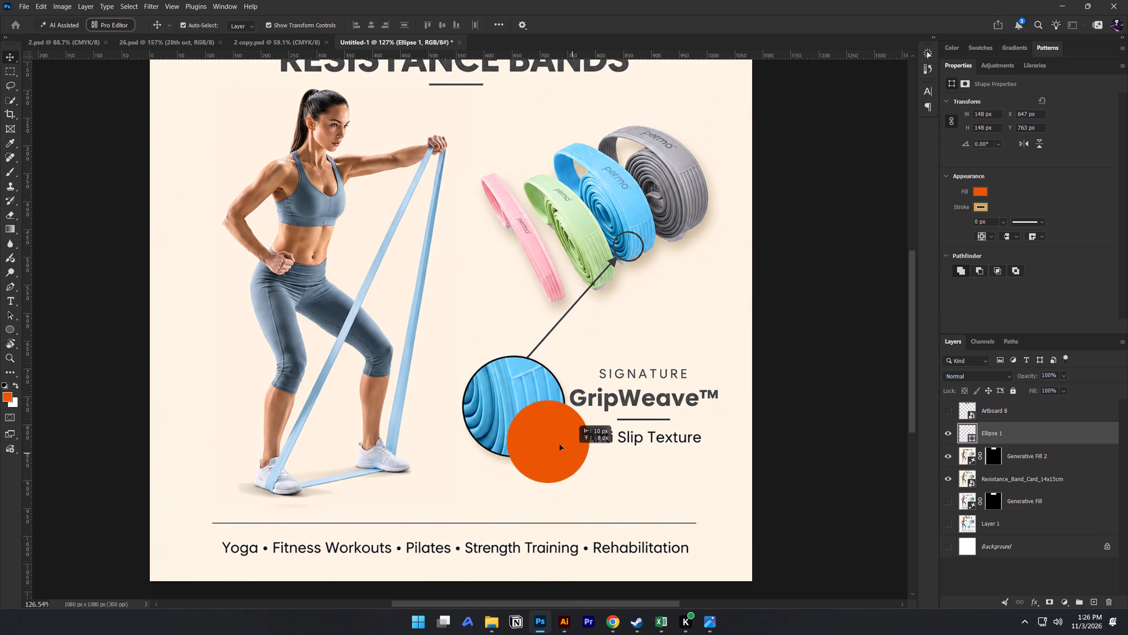
{"action": "left_click_drag", "start_coordinate": [560, 444], "coordinate": [538, 418]}
{"action": "scroll", "coordinate": [539, 417], "scroll_direction": "up", "scroll_amount": 4}
{"action": "scroll", "coordinate": [565, 372], "scroll_direction": "up", "scroll_amount": 3}
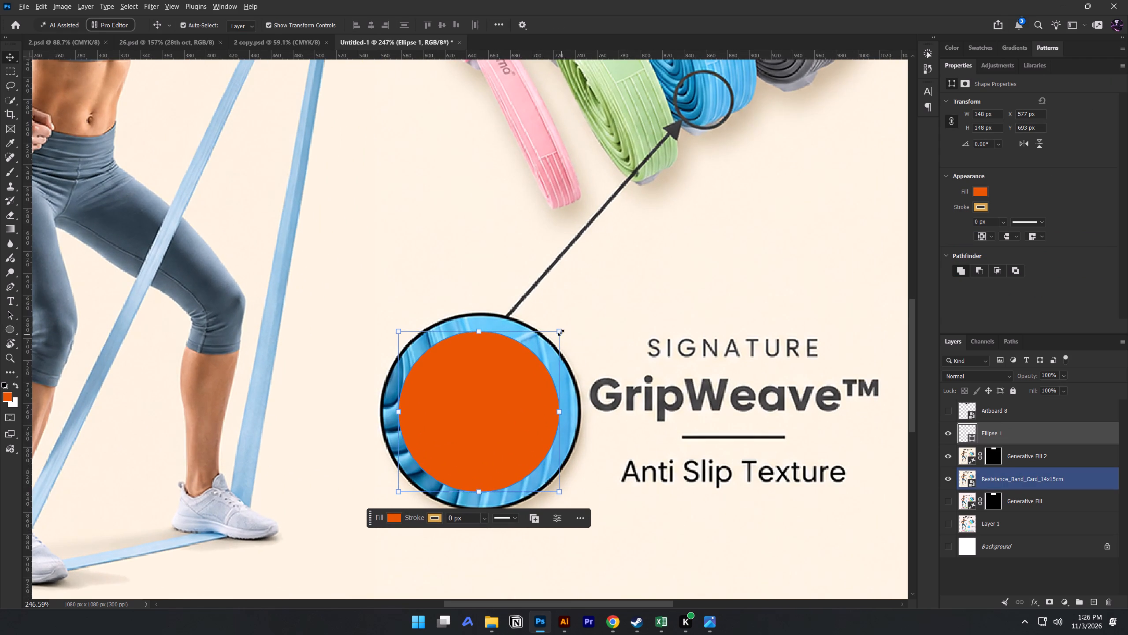
{"action": "left_click_drag", "start_coordinate": [559, 330], "coordinate": [578, 317], "text": "alt"}
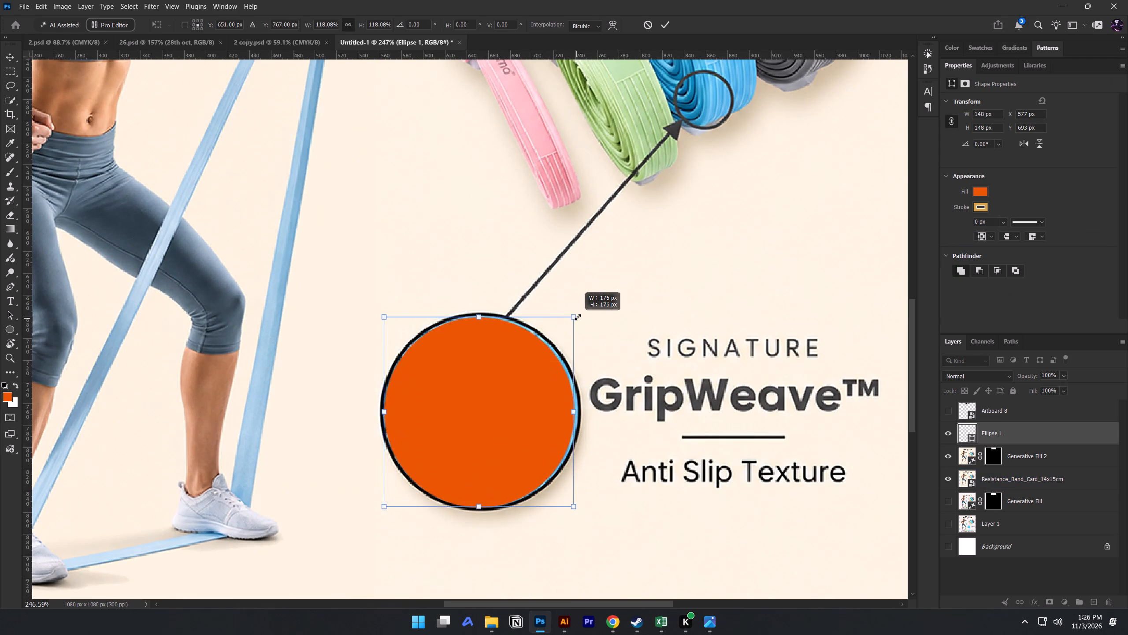
{"action": "left_click_drag", "start_coordinate": [578, 317], "coordinate": [580, 315], "text": "alt"}
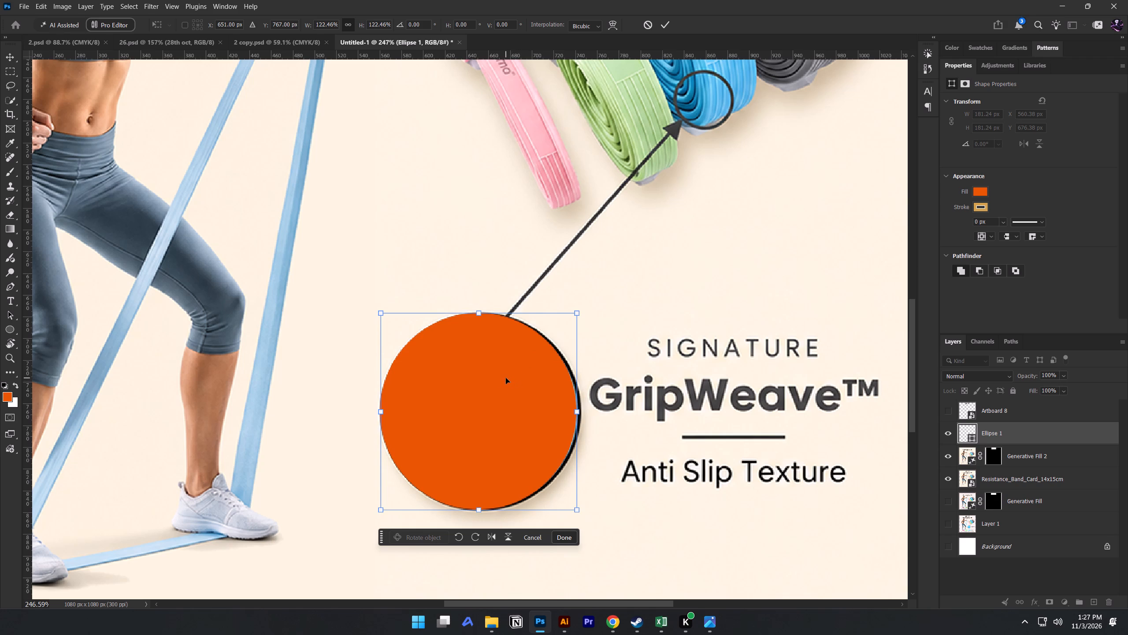
{"action": "scroll", "coordinate": [495, 394], "scroll_direction": "up", "scroll_amount": 4}
{"action": "left_click", "coordinate": [523, 418]}
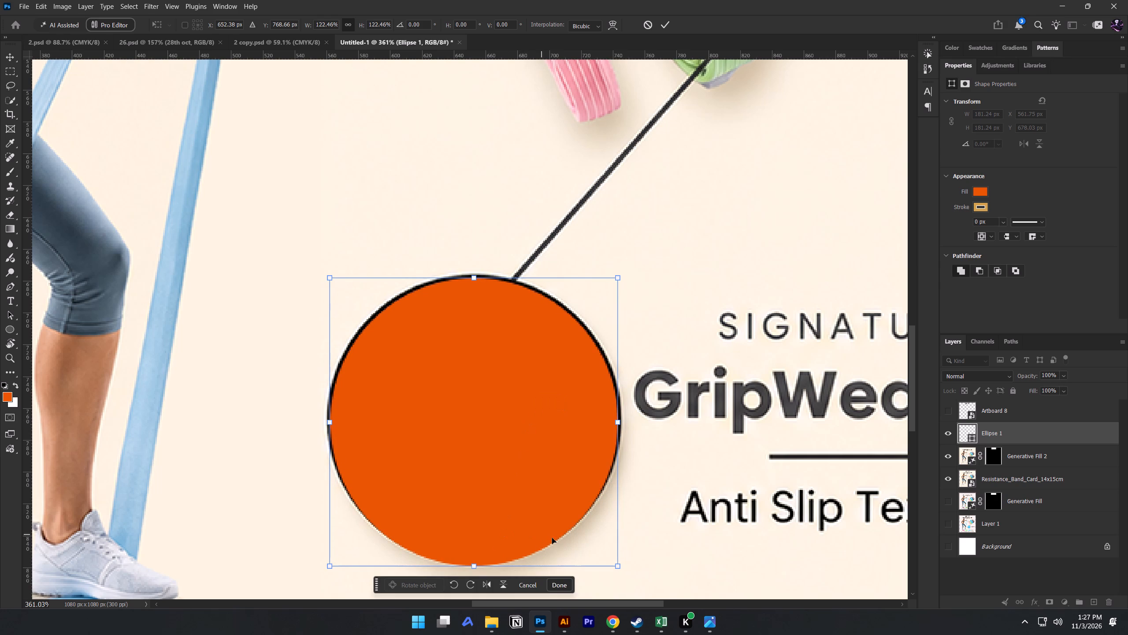
{"action": "left_click_drag", "start_coordinate": [618, 566], "coordinate": [612, 561], "text": "alt"}
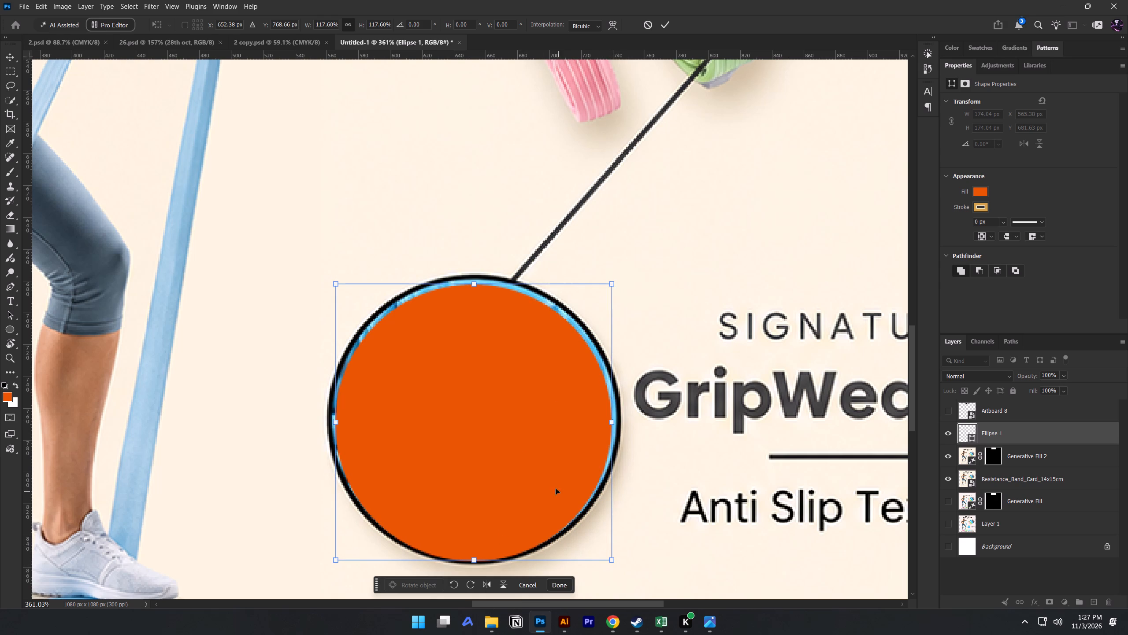
{"action": "left_click_drag", "start_coordinate": [474, 282], "coordinate": [474, 278]}
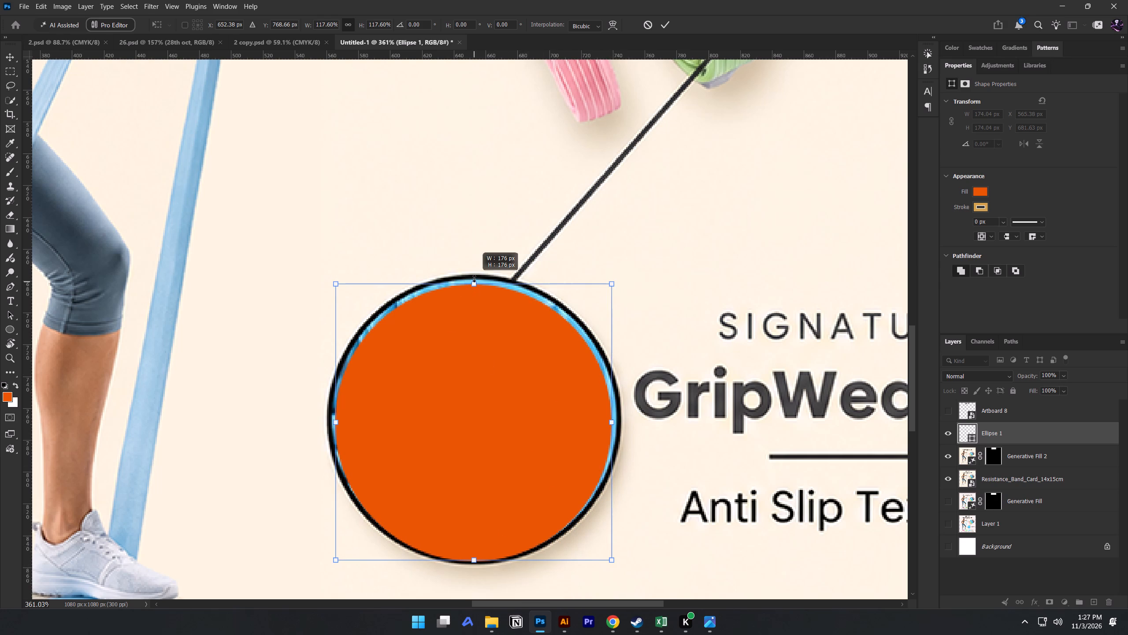
{"action": "left_click_drag", "start_coordinate": [474, 278], "coordinate": [475, 276]}
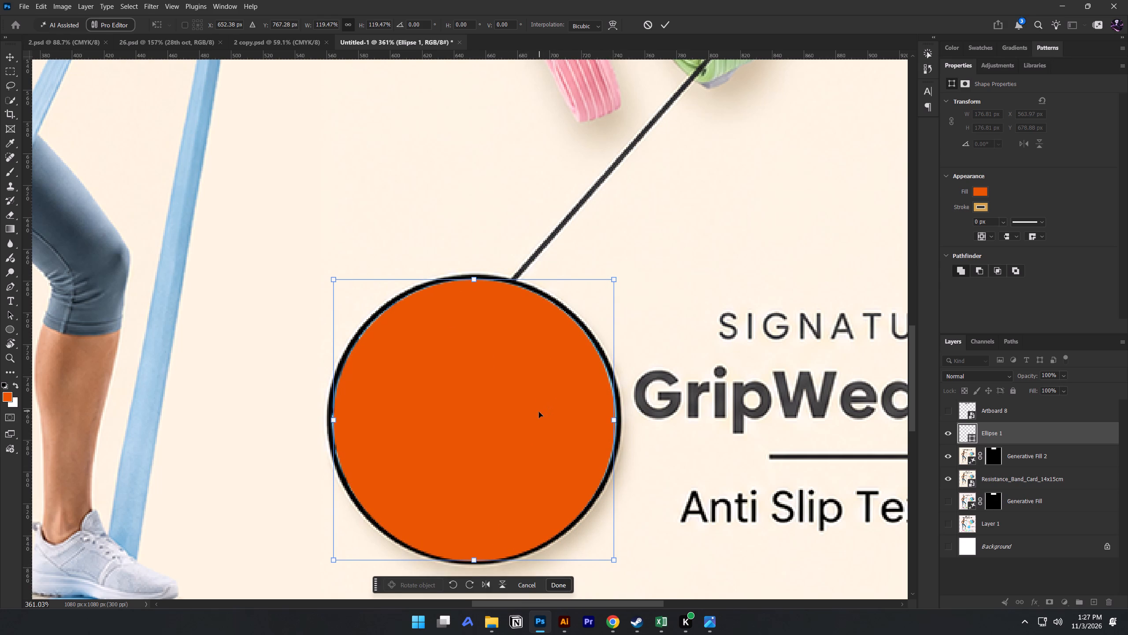
{"action": "left_click", "coordinate": [476, 559]}
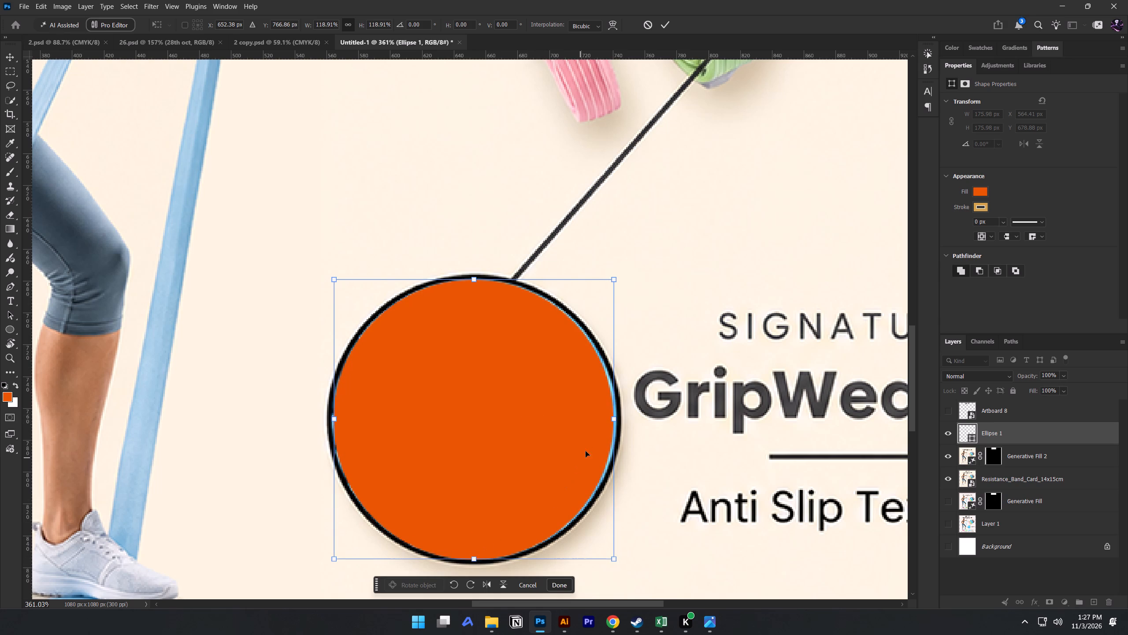
{"action": "left_click", "coordinate": [617, 419]}
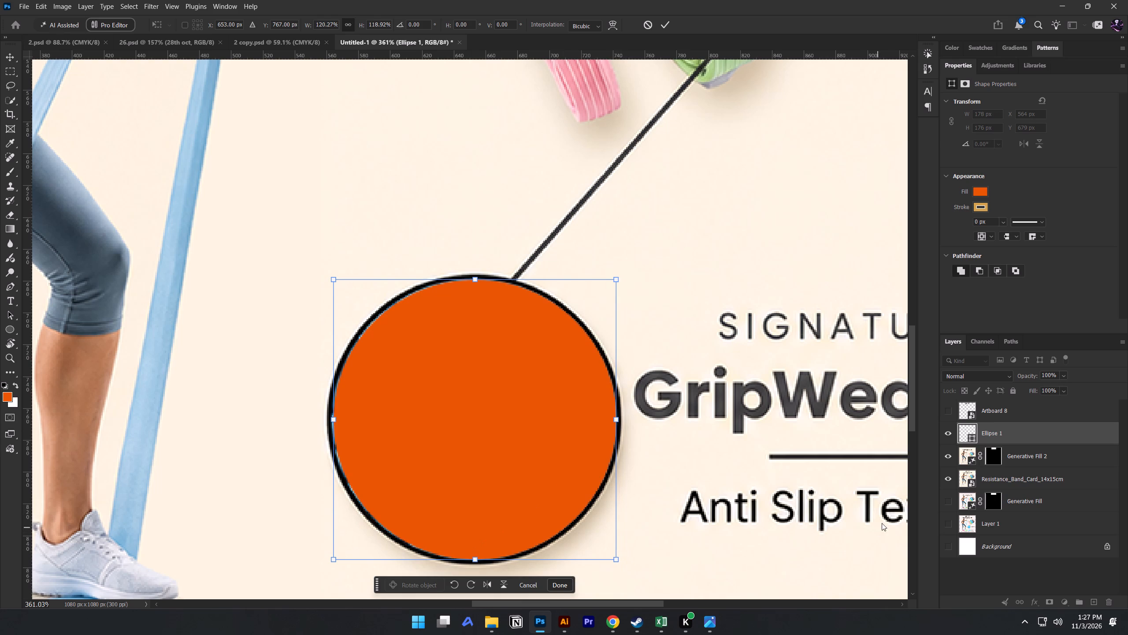
{"action": "key", "text": "Return"}
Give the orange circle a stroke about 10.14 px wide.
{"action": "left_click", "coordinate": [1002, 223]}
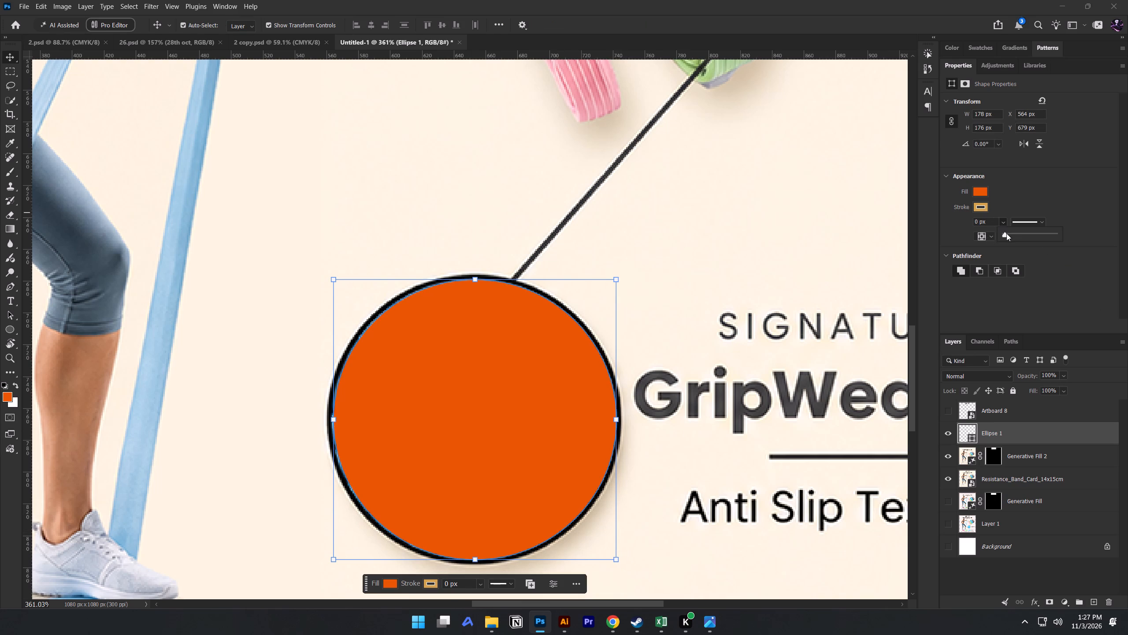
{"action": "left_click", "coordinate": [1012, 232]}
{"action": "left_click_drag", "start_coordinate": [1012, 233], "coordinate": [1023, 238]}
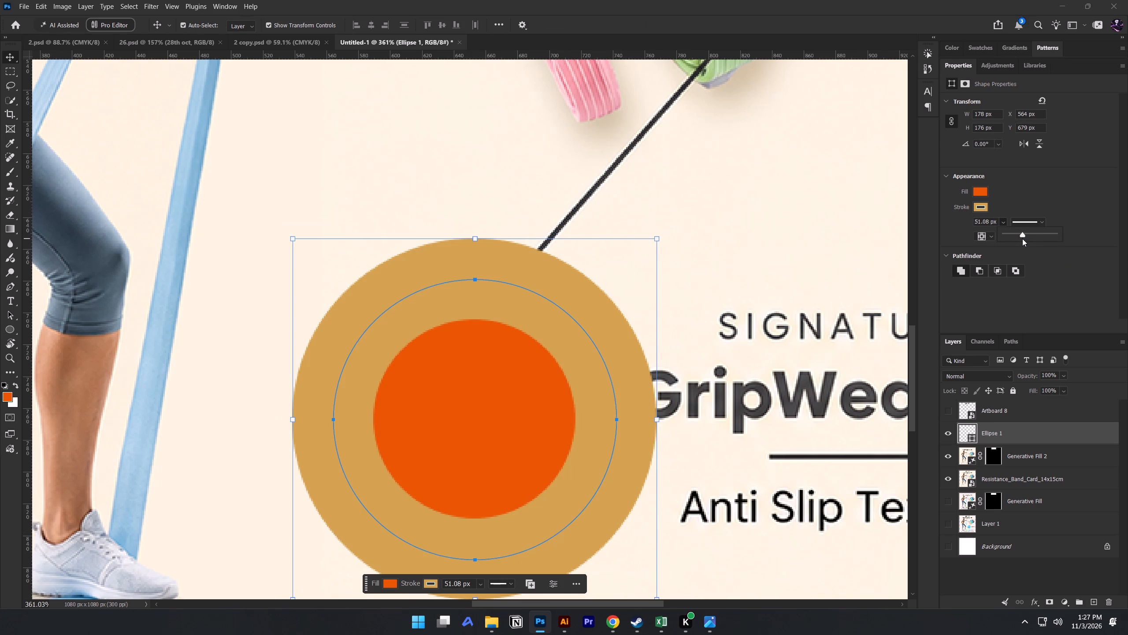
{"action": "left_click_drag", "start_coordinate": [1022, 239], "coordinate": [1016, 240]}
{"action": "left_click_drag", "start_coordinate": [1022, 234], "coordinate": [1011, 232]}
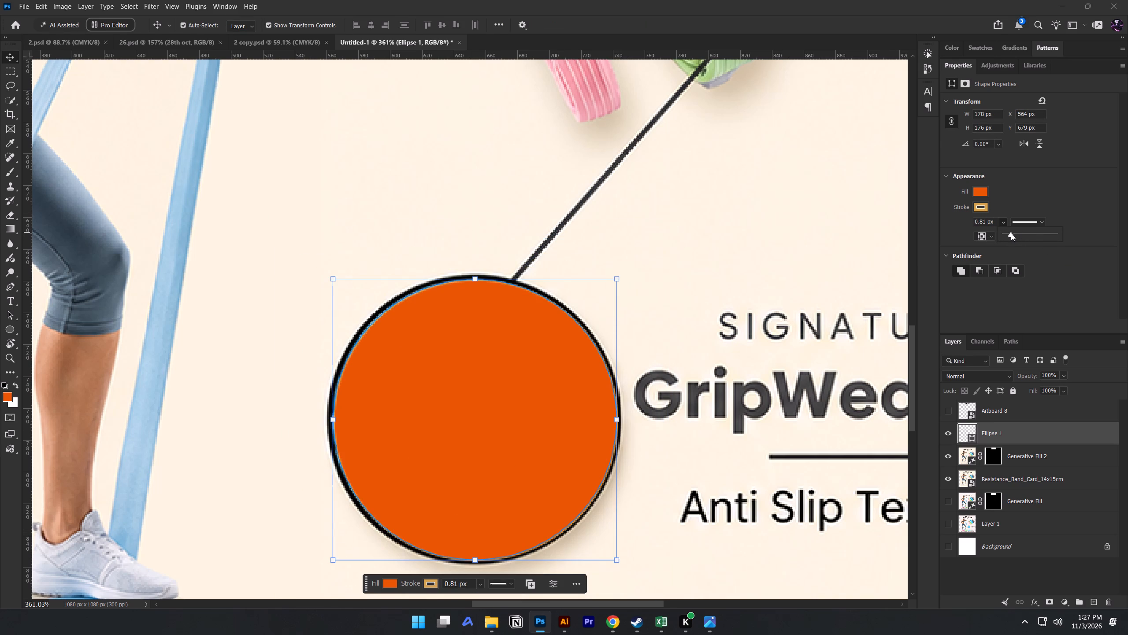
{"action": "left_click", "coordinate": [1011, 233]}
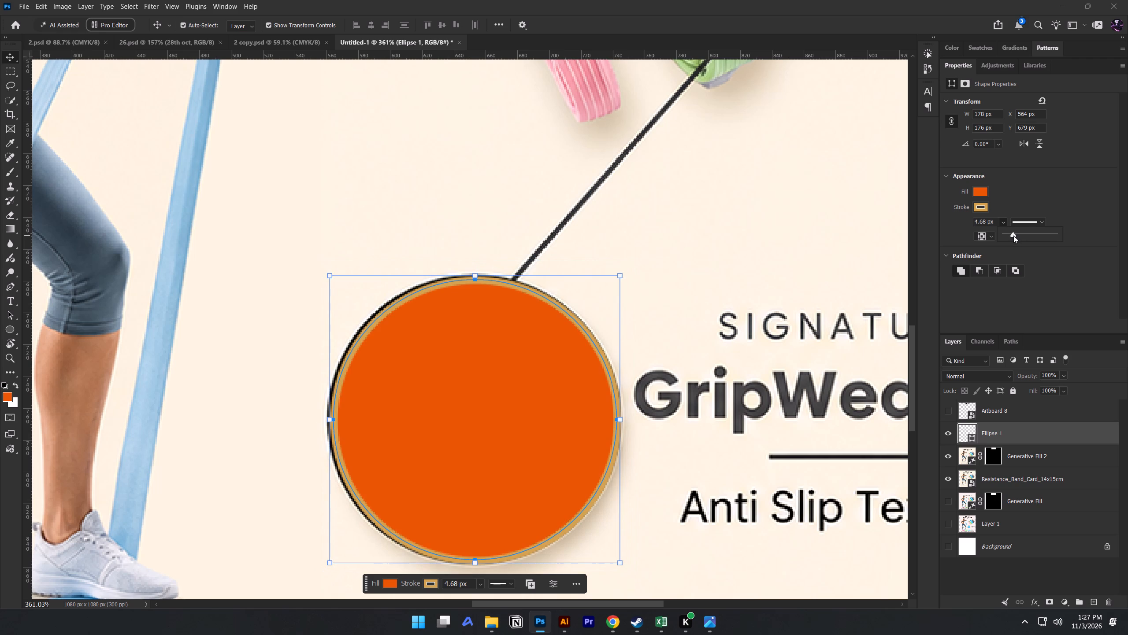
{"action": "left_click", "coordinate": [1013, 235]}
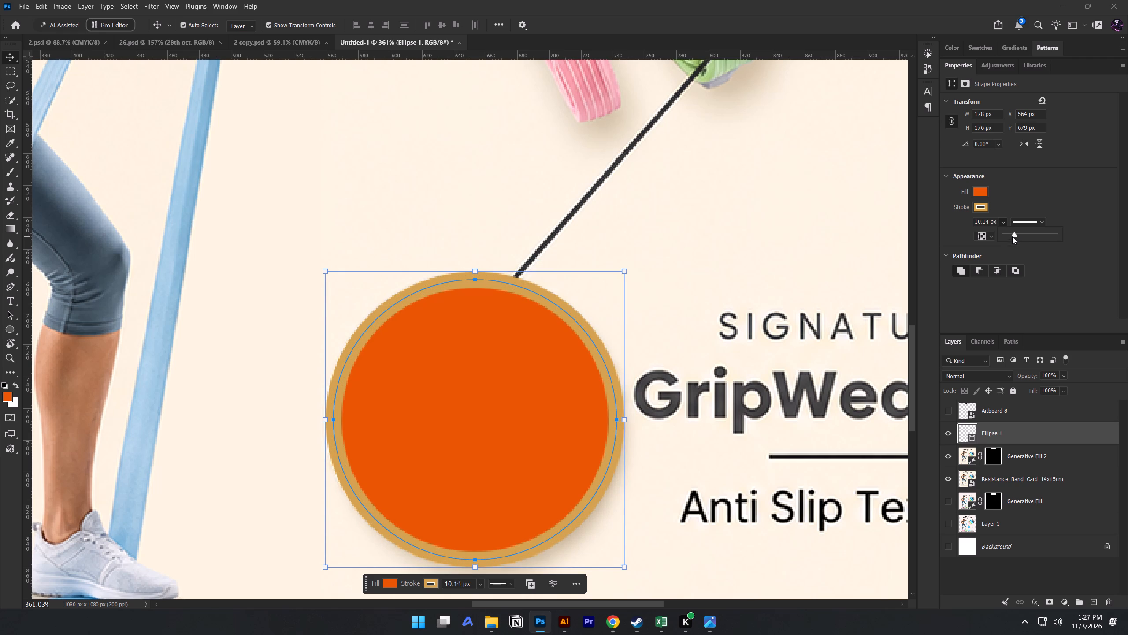
Try aligning the circle's stroke to the inside, and then set its alignment to outside.
{"action": "left_click", "coordinate": [993, 237]}
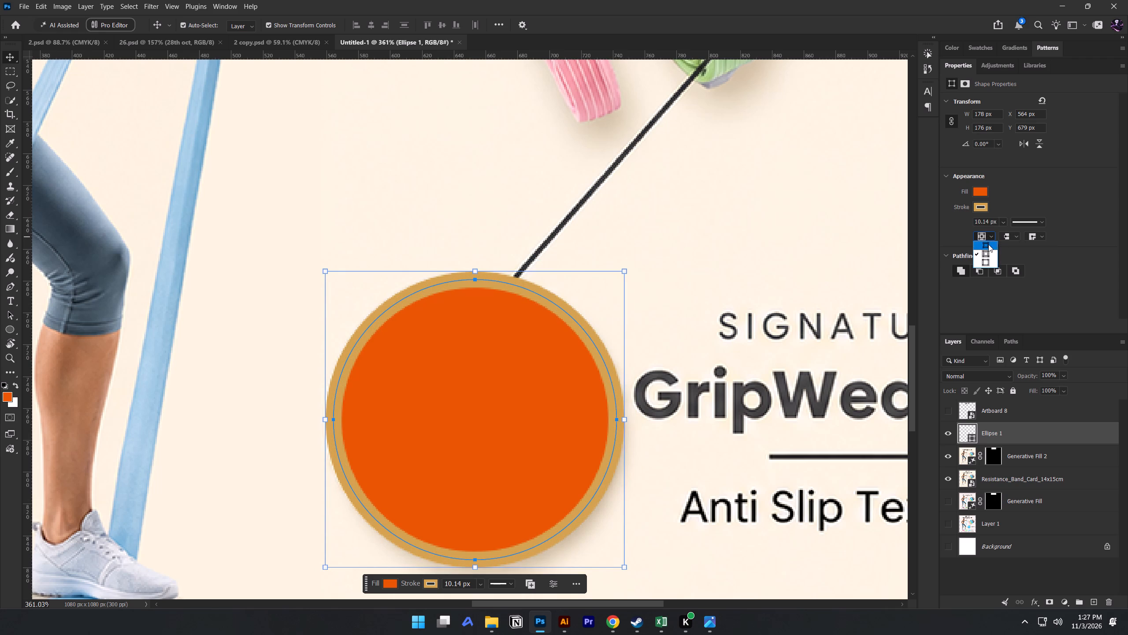
{"action": "left_click", "coordinate": [988, 244]}
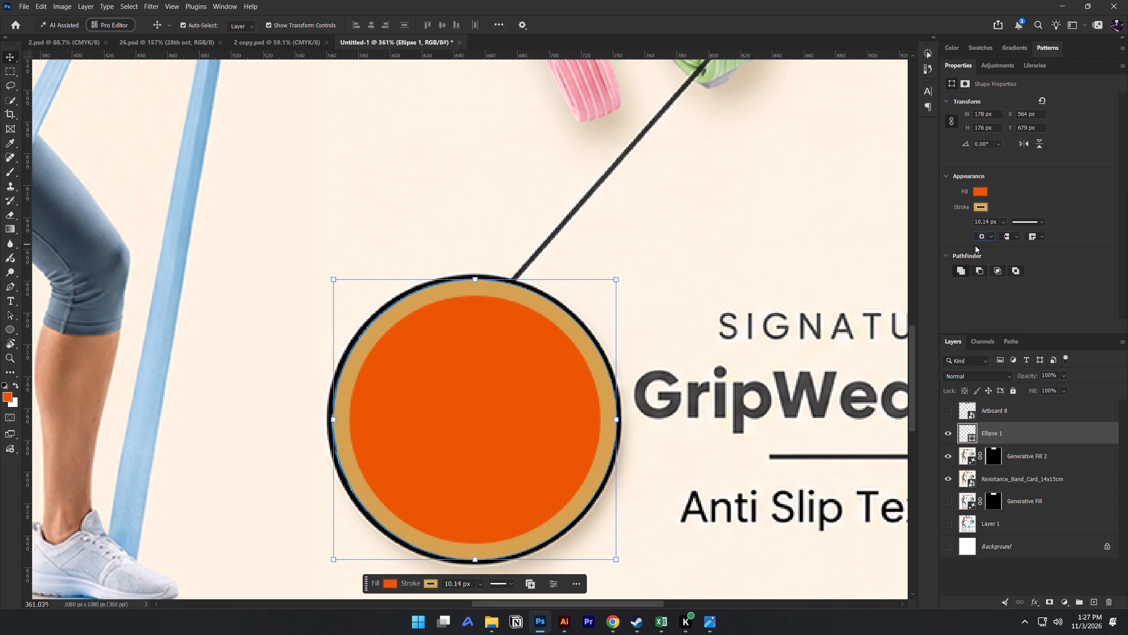
{"action": "left_click", "coordinate": [992, 235]}
{"action": "left_click", "coordinate": [983, 261]}
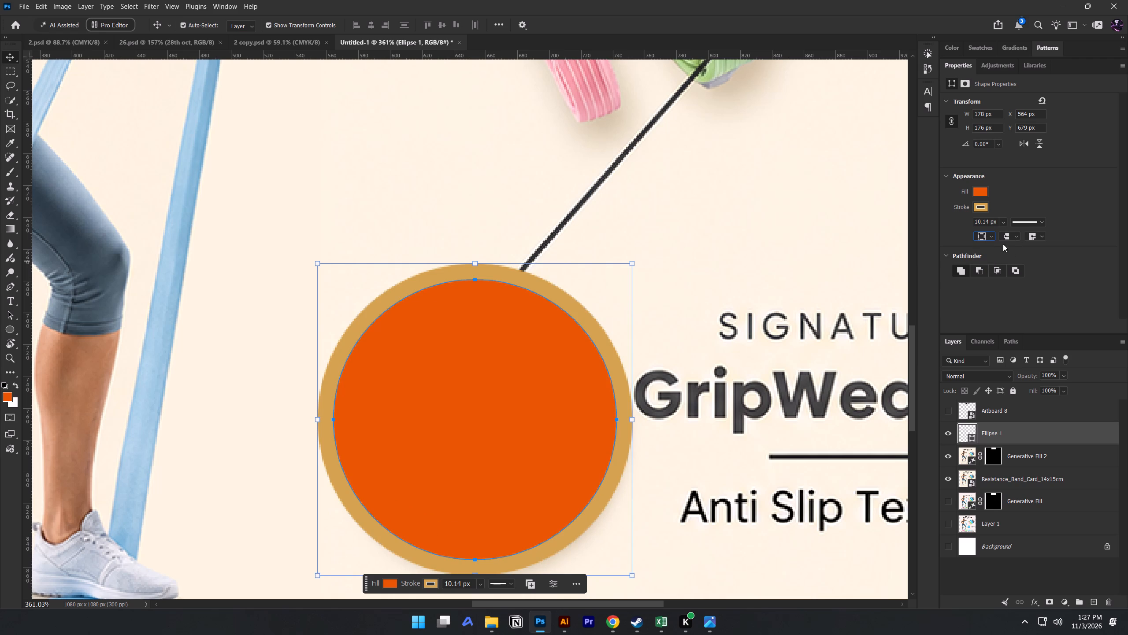
Reduce the circle's outside stroke width to about 4.68 px to match the thickness of the black outline.
{"action": "left_click", "coordinate": [1003, 225]}
{"action": "left_click_drag", "start_coordinate": [1004, 236], "coordinate": [997, 238]}
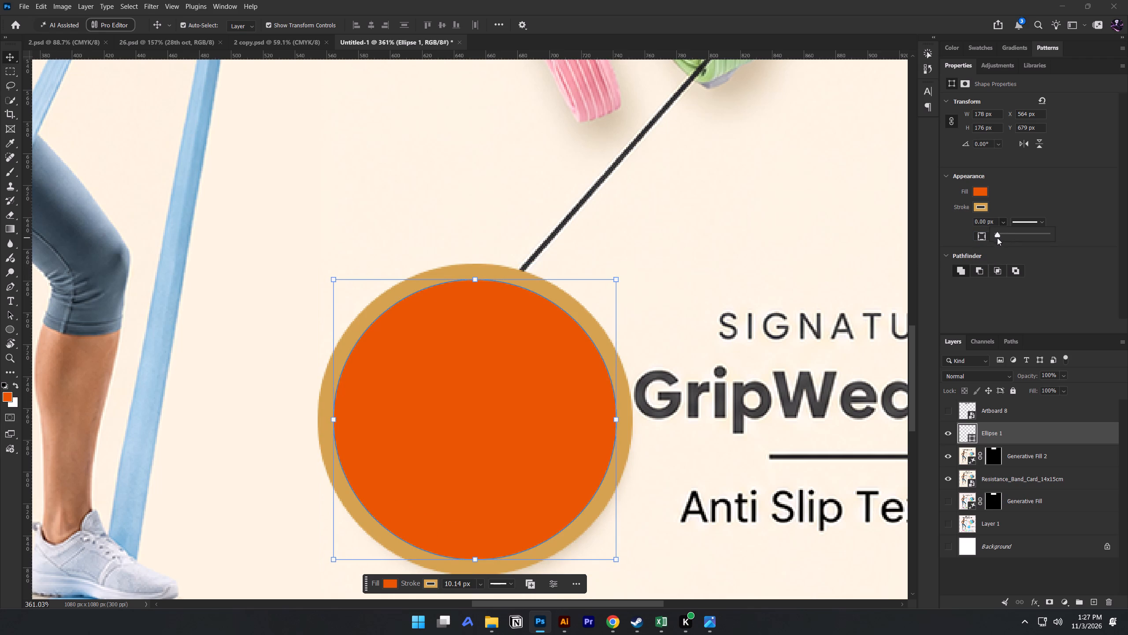
{"action": "left_click_drag", "start_coordinate": [997, 238], "coordinate": [999, 244]}
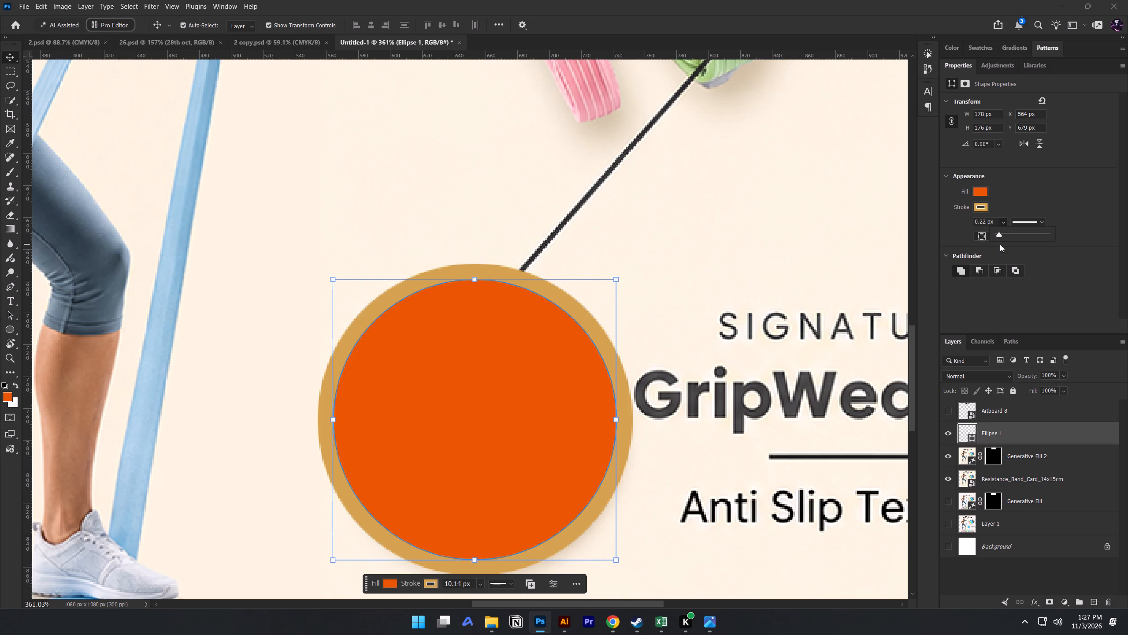
{"action": "left_click", "coordinate": [1003, 235]}
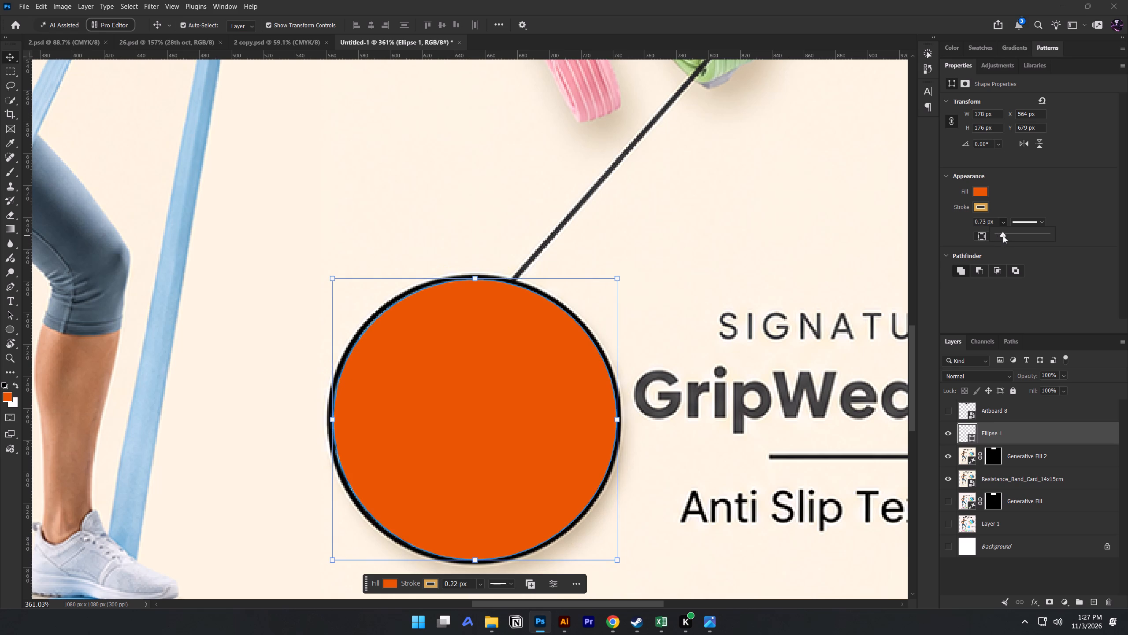
{"action": "left_click", "coordinate": [1003, 235]}
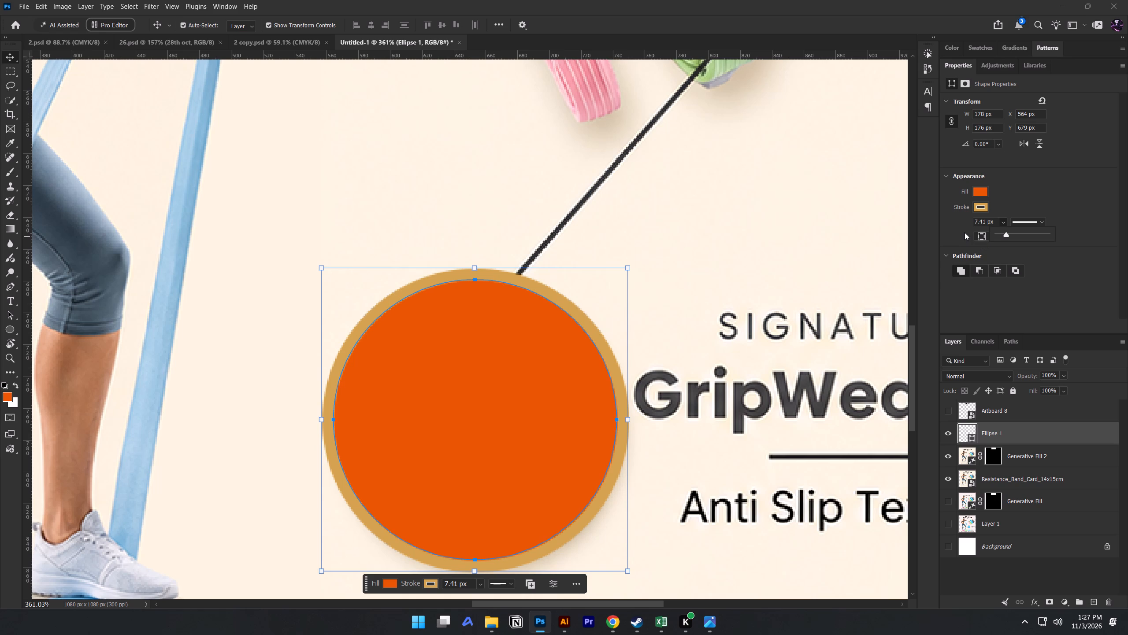
{"action": "left_click", "coordinate": [1004, 234]}
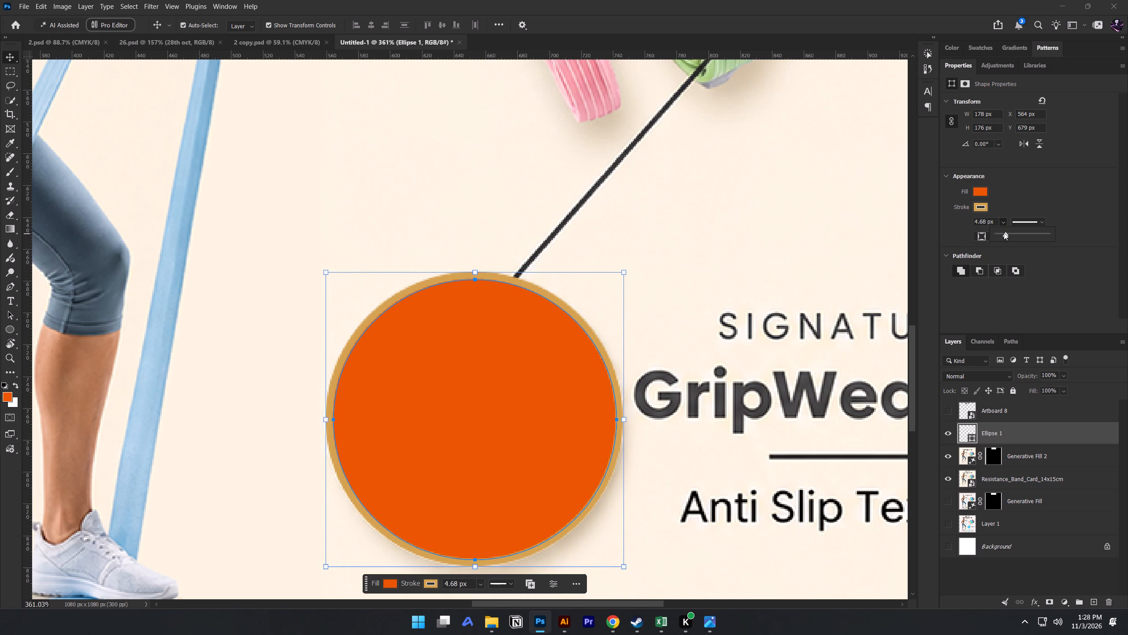
Open the stroke colour options of the orange circle.
{"action": "left_click", "coordinate": [982, 208]}
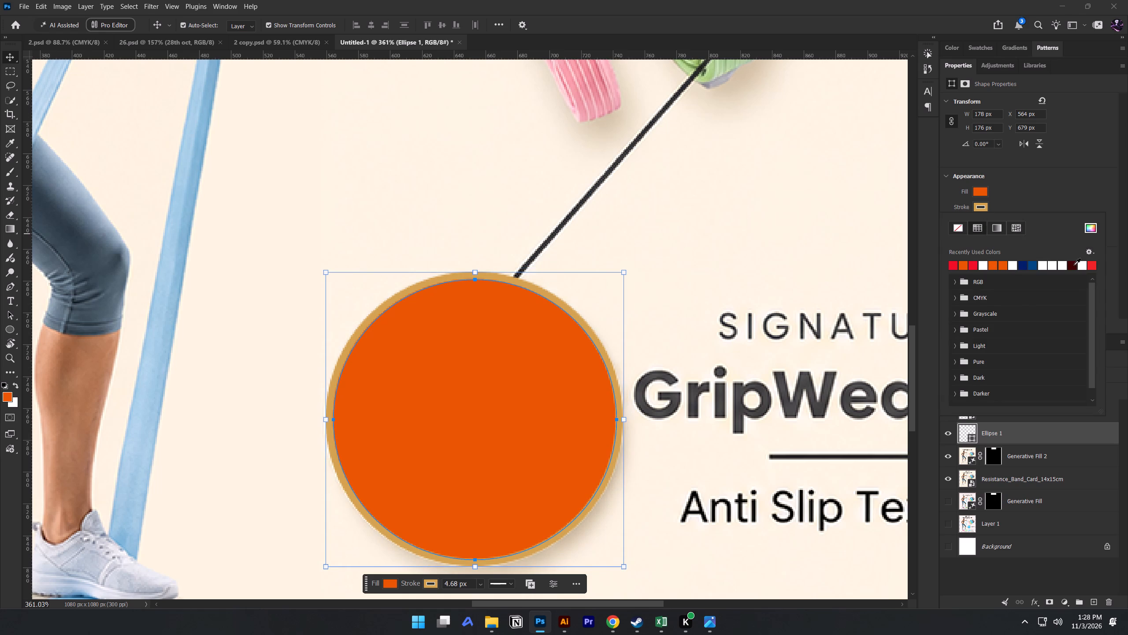
Set the orange circle's stroke colour to black.
{"action": "left_click", "coordinate": [1090, 231]}
{"action": "left_click_drag", "start_coordinate": [847, 351], "coordinate": [671, 425]}
{"action": "left_click", "coordinate": [1032, 253]}
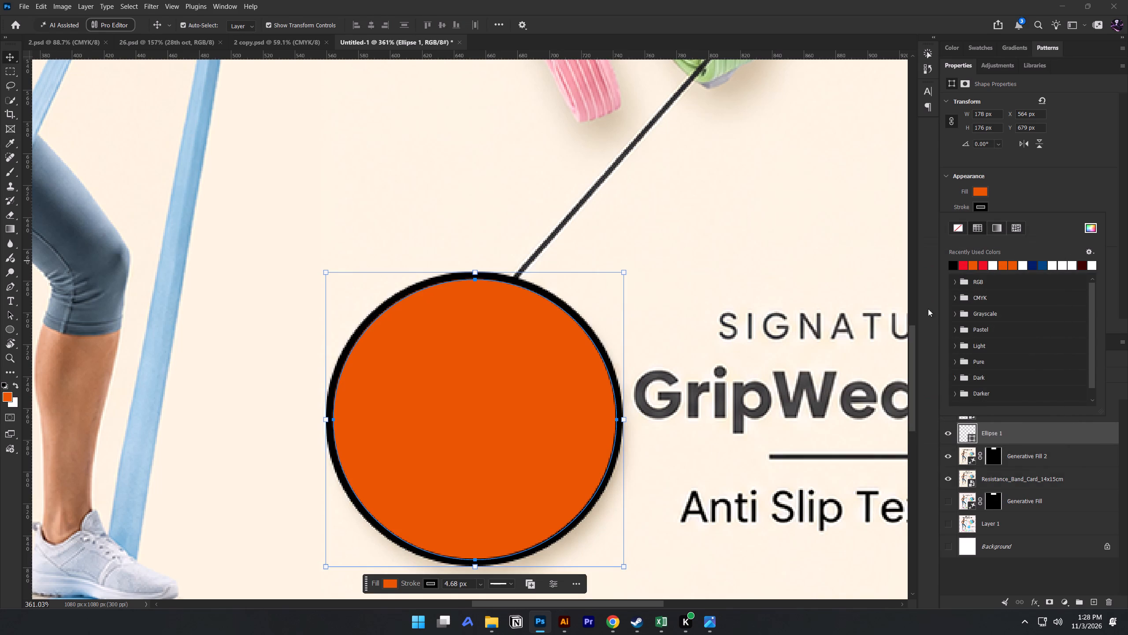
Examine how the outlined circle fits with the arrow, the resistance bands and the GripWeave text in the wider layout.
{"action": "scroll", "coordinate": [756, 360], "scroll_direction": "down", "scroll_amount": 2}
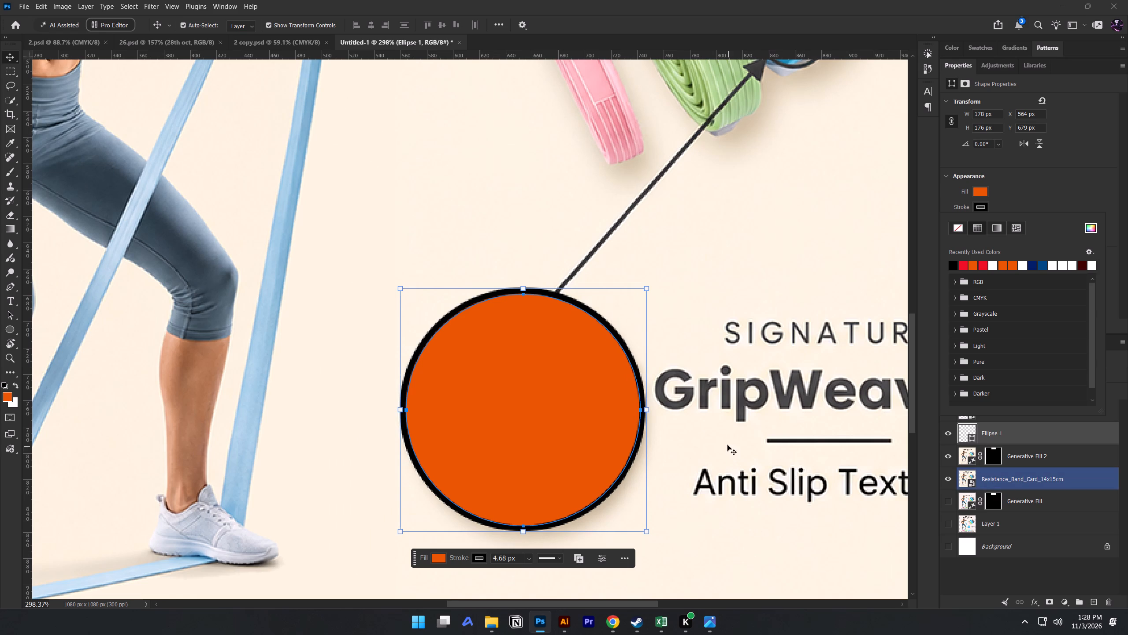
{"action": "scroll", "coordinate": [680, 437], "scroll_direction": "down", "scroll_amount": 5}
{"action": "scroll", "coordinate": [708, 501], "scroll_direction": "down", "scroll_amount": 1}
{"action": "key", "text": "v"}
{"action": "scroll", "coordinate": [744, 502], "scroll_direction": "down", "scroll_amount": 2}
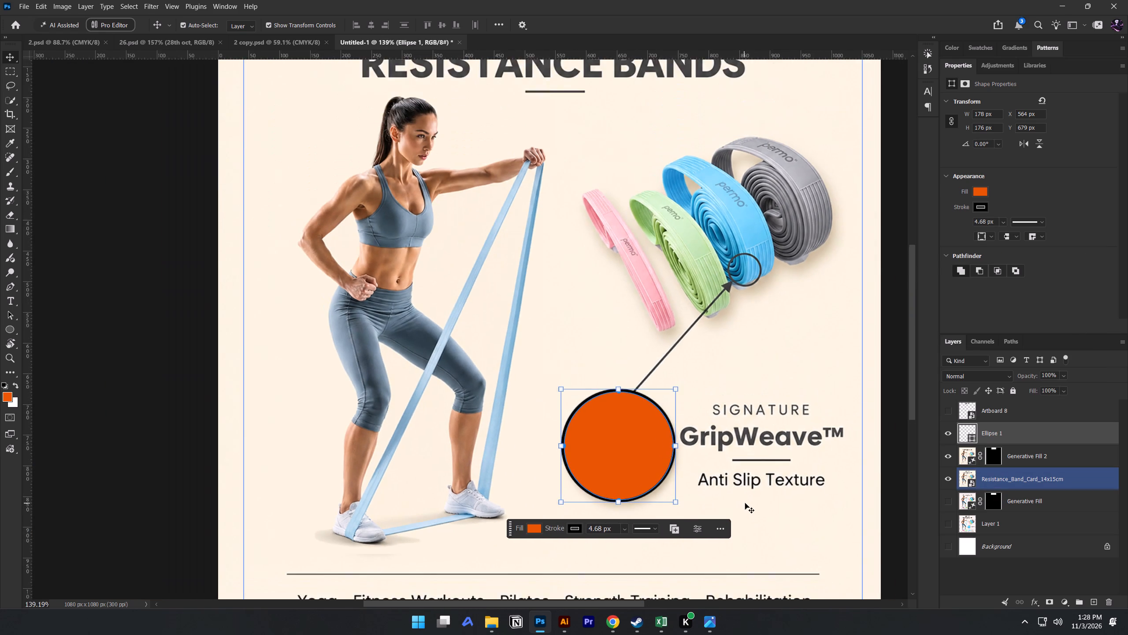
{"action": "scroll", "coordinate": [692, 470], "scroll_direction": "up", "scroll_amount": 4}
{"action": "scroll", "coordinate": [690, 468], "scroll_direction": "down", "scroll_amount": 3}
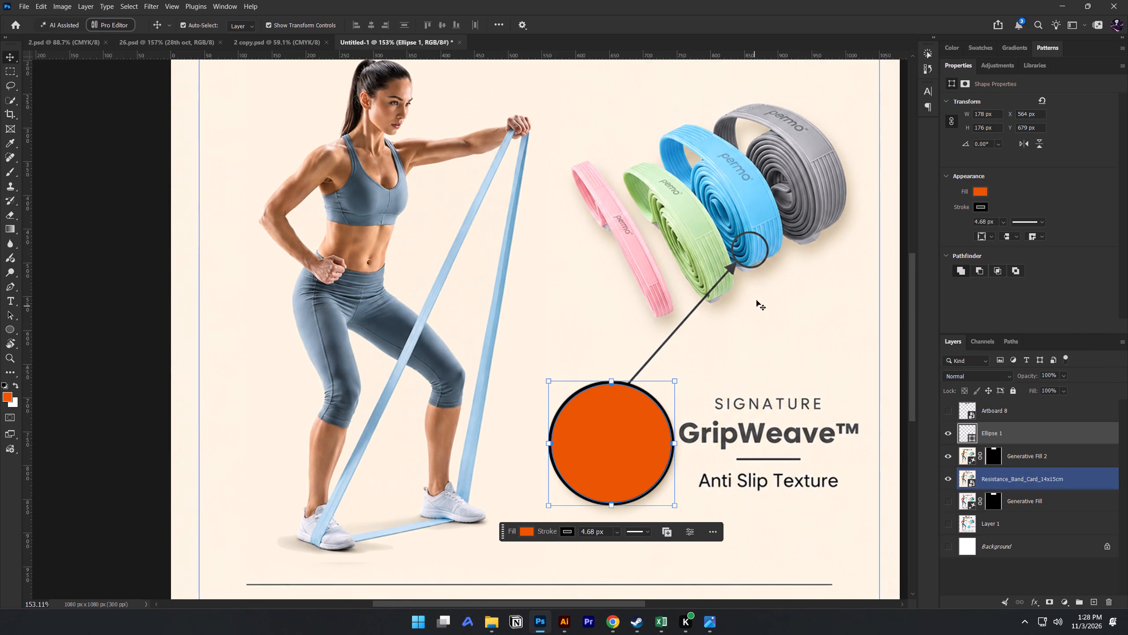
{"action": "scroll", "coordinate": [759, 293], "scroll_direction": "up", "scroll_amount": 2}
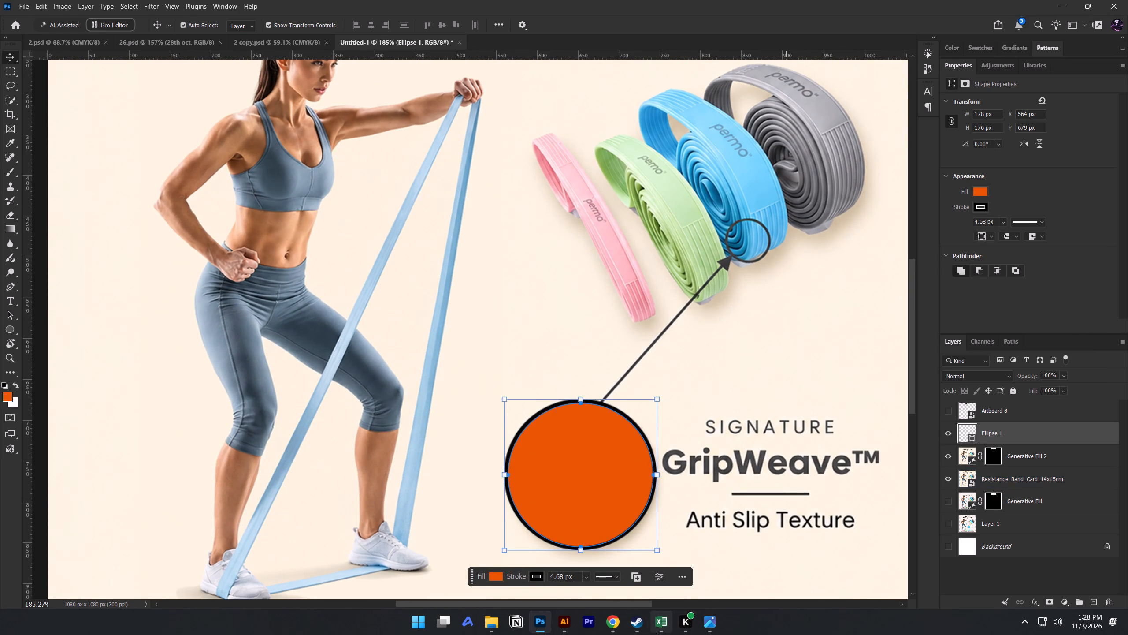
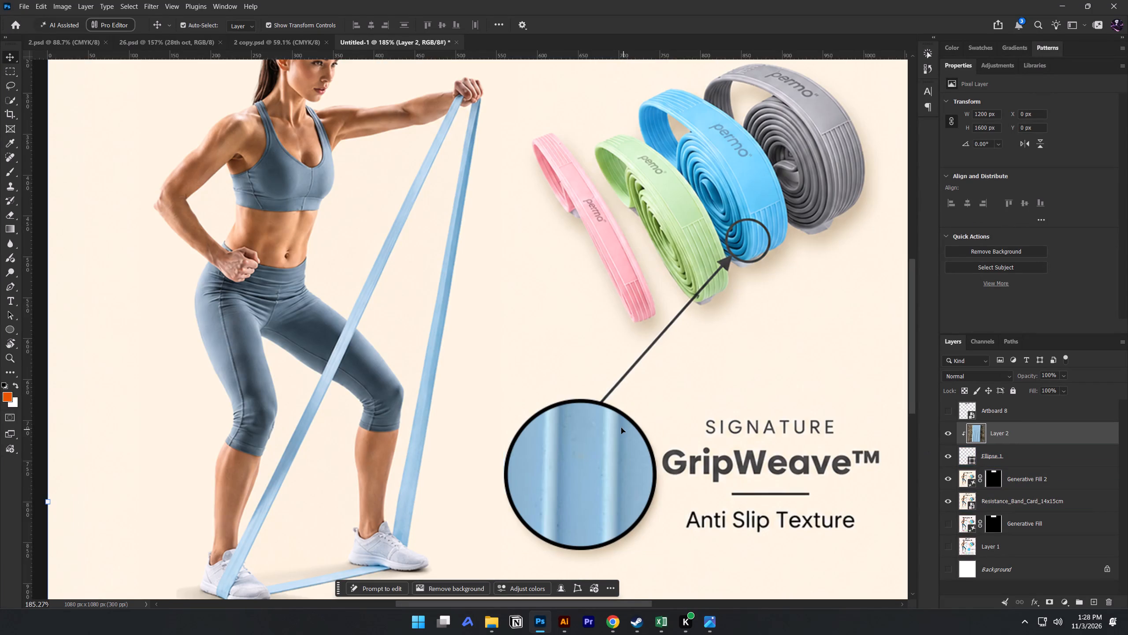
Scale the clipped band texture image to about 41.28% and reposition it so its ribs fill the GripWeave callout circle.
{"action": "scroll", "coordinate": [621, 428], "scroll_direction": "down", "scroll_amount": 2}
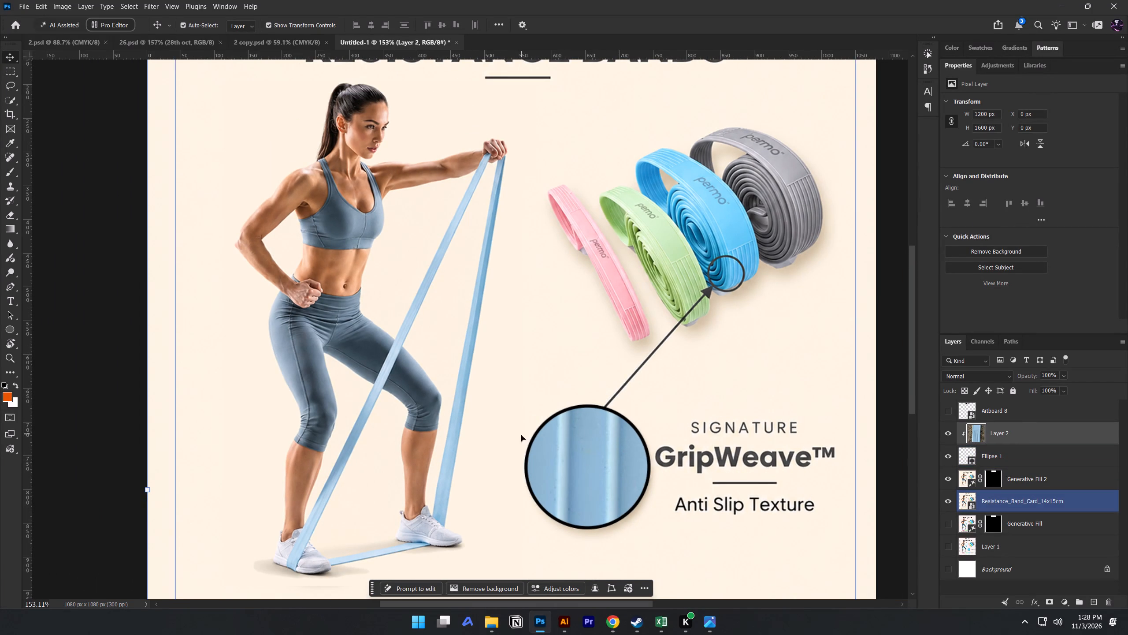
{"action": "scroll", "coordinate": [518, 448], "scroll_direction": "down", "scroll_amount": 4}
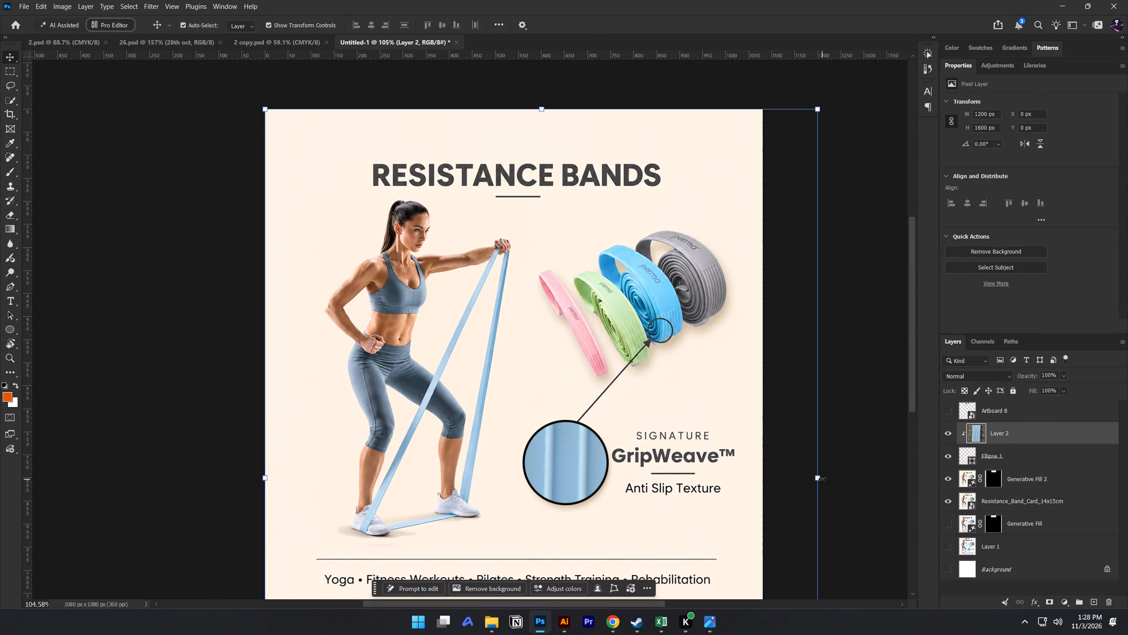
{"action": "left_click_drag", "start_coordinate": [821, 479], "coordinate": [682, 495], "text": "alt"}
{"action": "scroll", "coordinate": [561, 492], "scroll_direction": "up", "scroll_amount": 4}
{"action": "left_click_drag", "start_coordinate": [575, 476], "coordinate": [601, 459]}
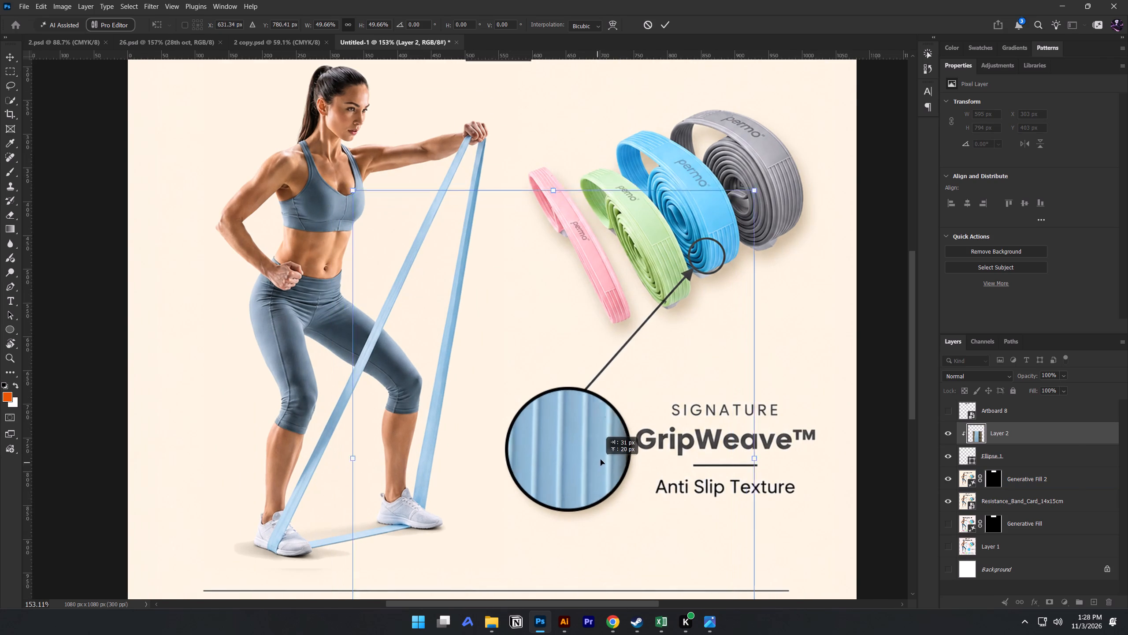
{"action": "left_click_drag", "start_coordinate": [601, 459], "coordinate": [602, 443]}
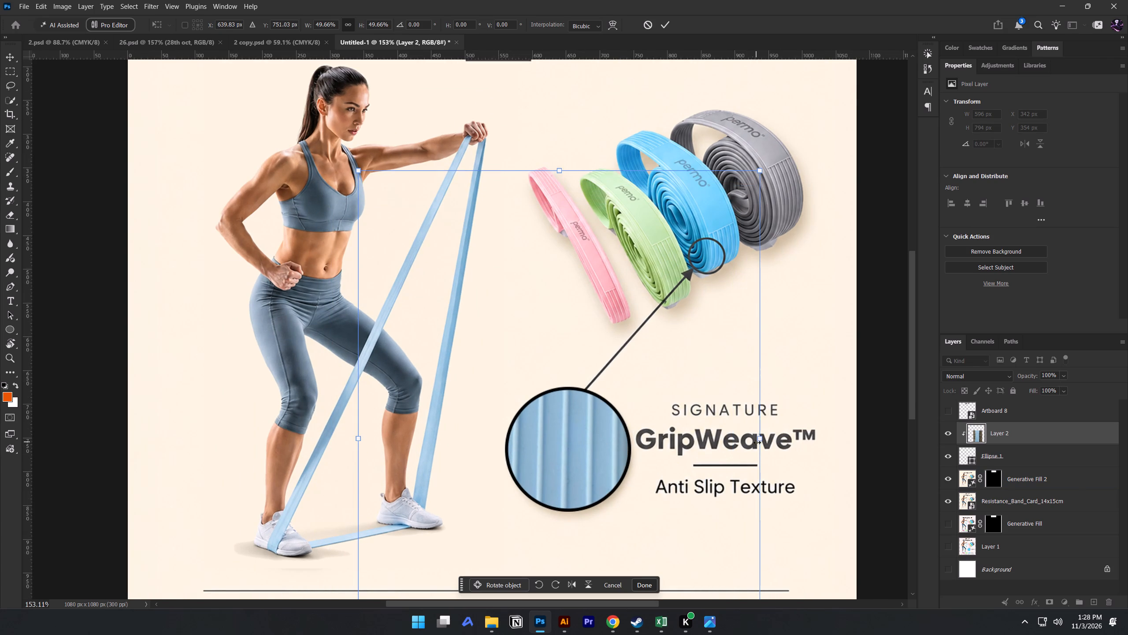
{"action": "left_click_drag", "start_coordinate": [762, 440], "coordinate": [728, 452], "text": "alt"}
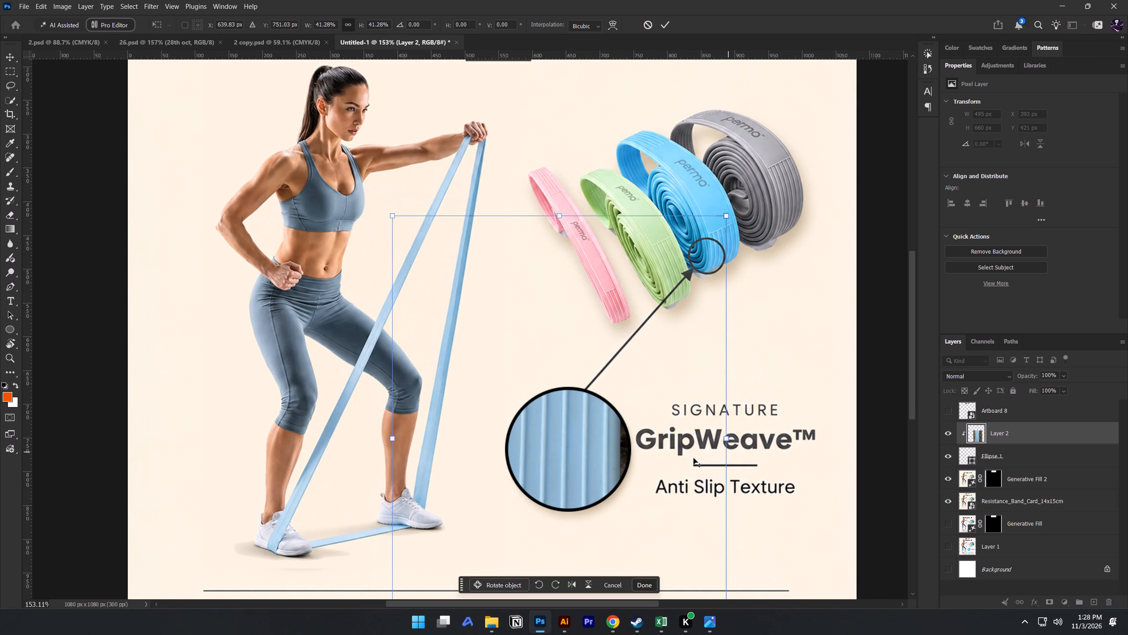
{"action": "left_click_drag", "start_coordinate": [554, 461], "coordinate": [571, 450]}
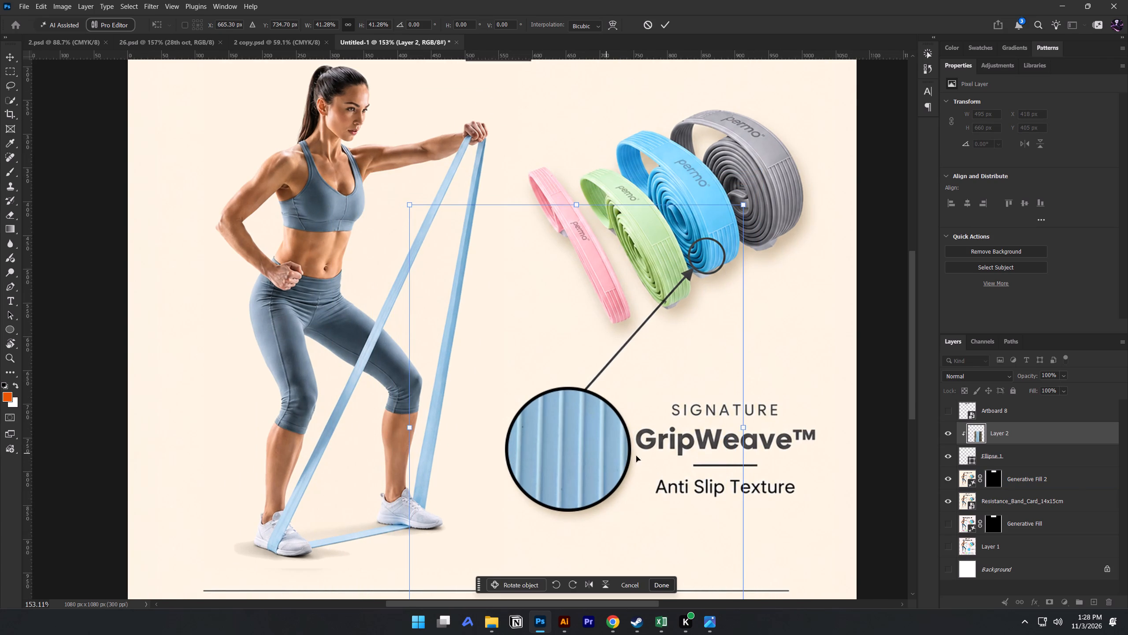
{"action": "key", "text": "Return"}
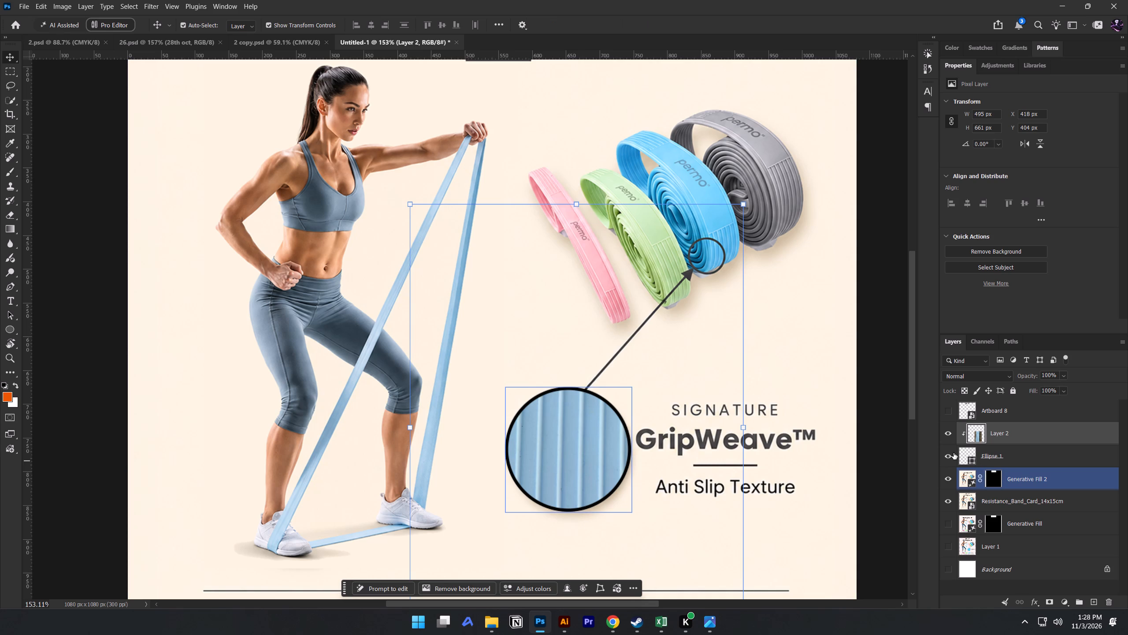
Open the choice of fill and adjustment layers for the clipped texture layer, Layer 2.
{"action": "left_click", "coordinate": [1065, 598]}
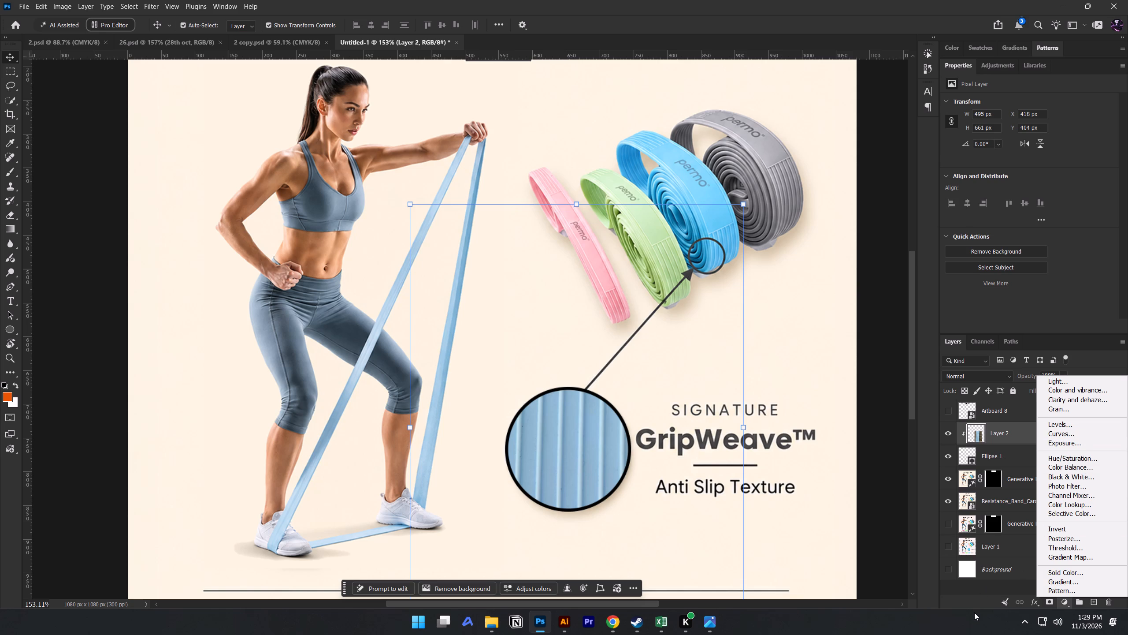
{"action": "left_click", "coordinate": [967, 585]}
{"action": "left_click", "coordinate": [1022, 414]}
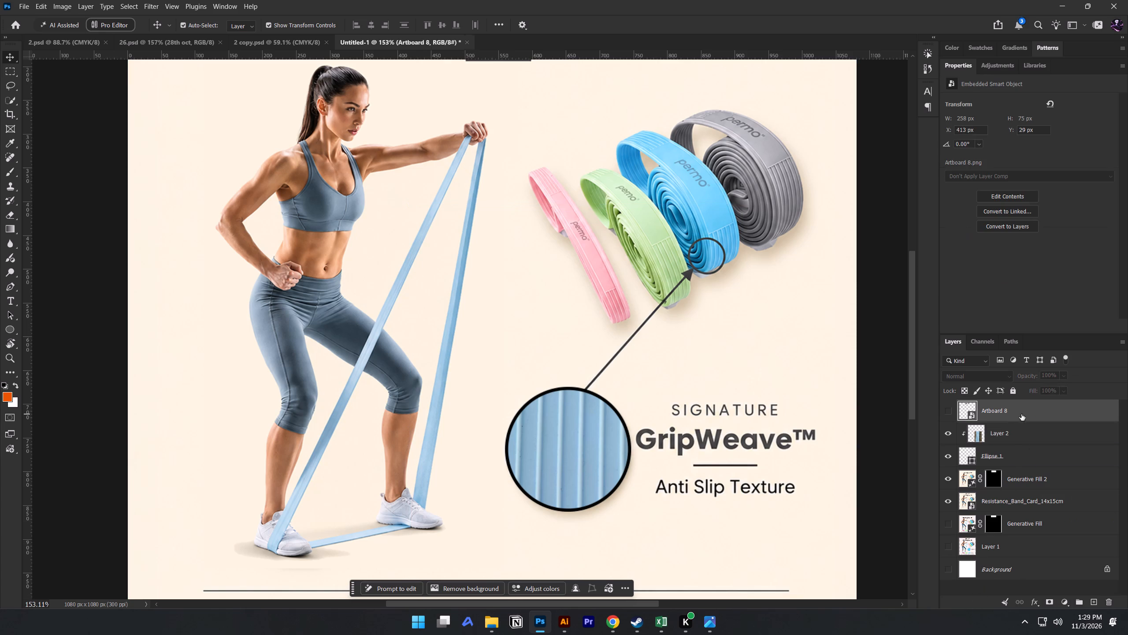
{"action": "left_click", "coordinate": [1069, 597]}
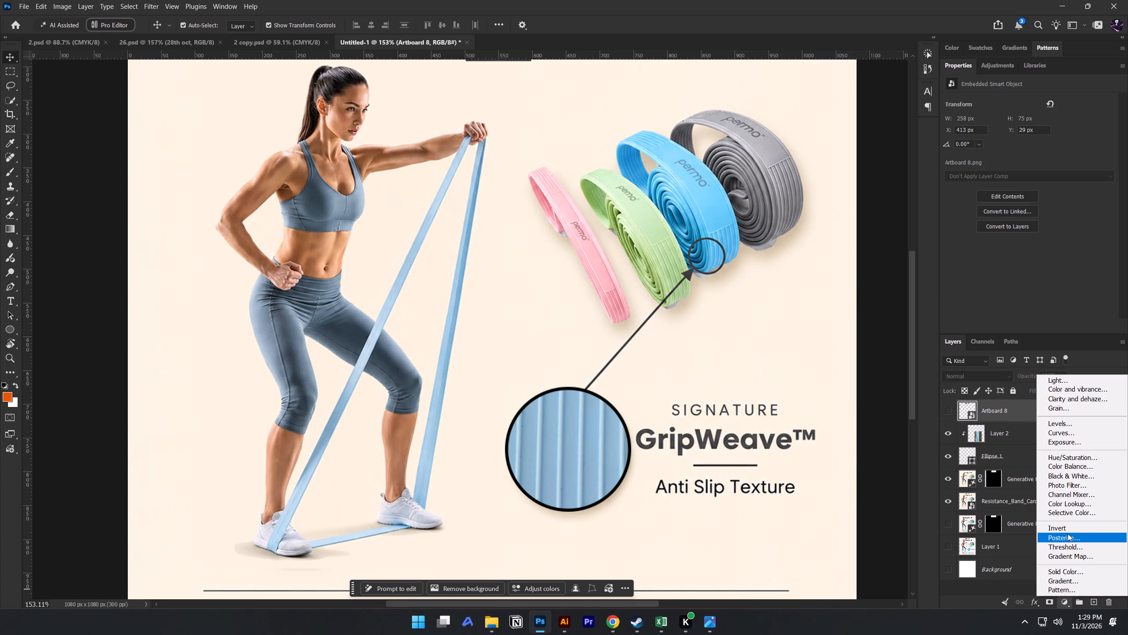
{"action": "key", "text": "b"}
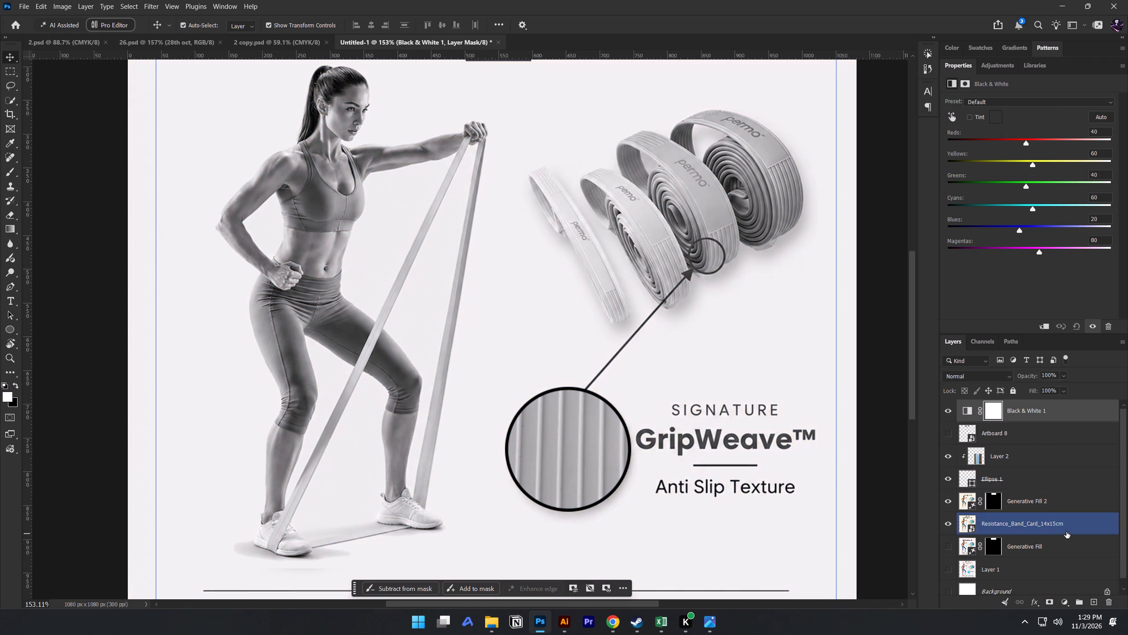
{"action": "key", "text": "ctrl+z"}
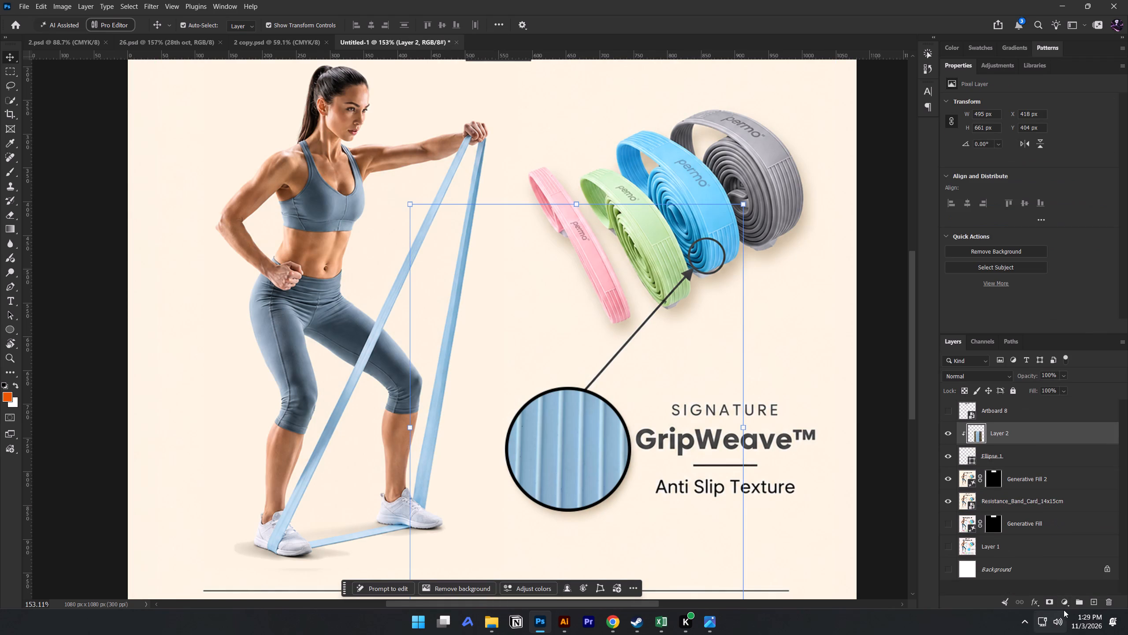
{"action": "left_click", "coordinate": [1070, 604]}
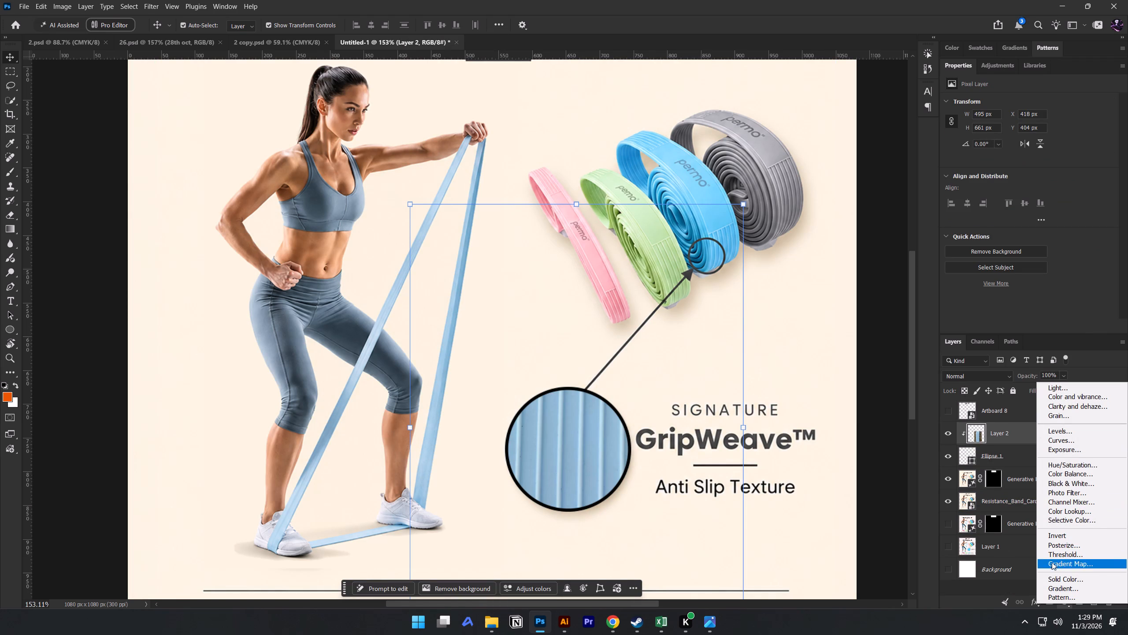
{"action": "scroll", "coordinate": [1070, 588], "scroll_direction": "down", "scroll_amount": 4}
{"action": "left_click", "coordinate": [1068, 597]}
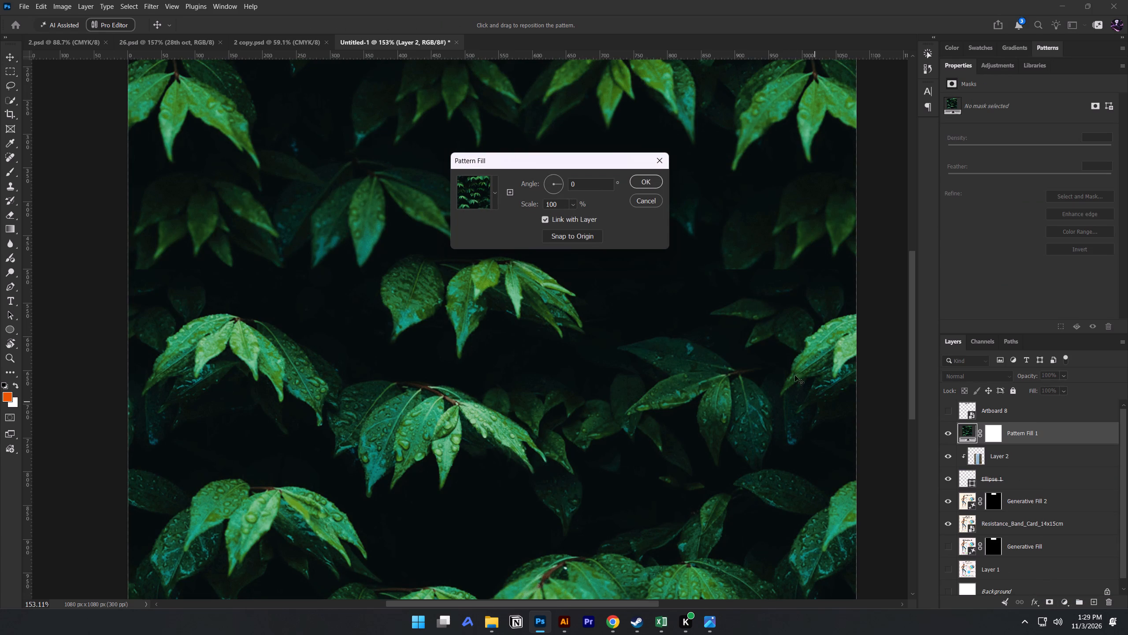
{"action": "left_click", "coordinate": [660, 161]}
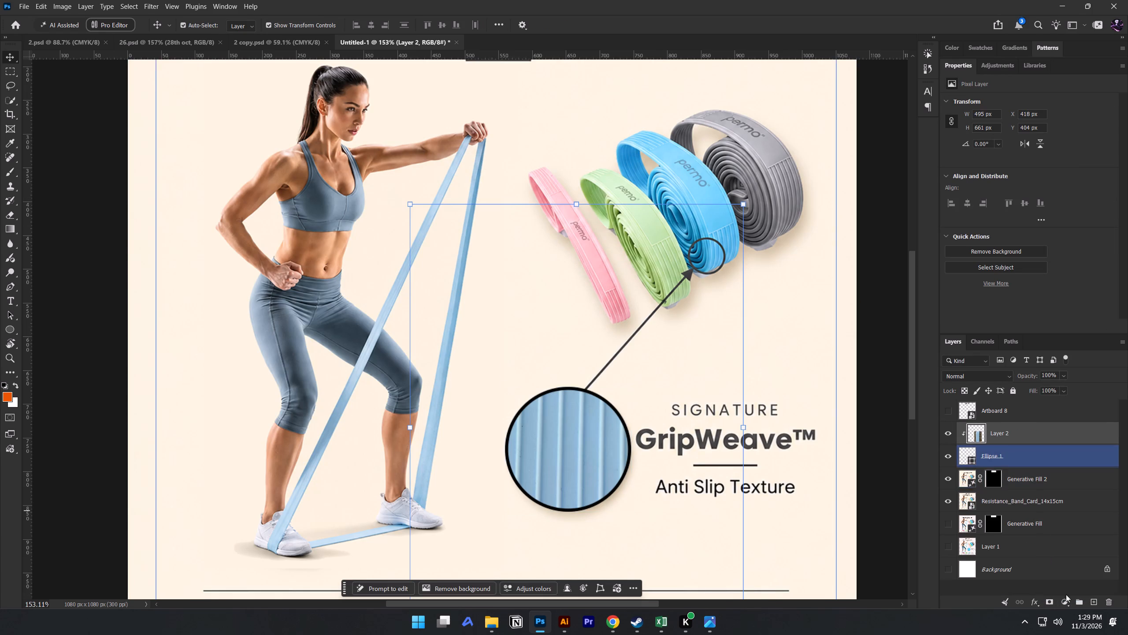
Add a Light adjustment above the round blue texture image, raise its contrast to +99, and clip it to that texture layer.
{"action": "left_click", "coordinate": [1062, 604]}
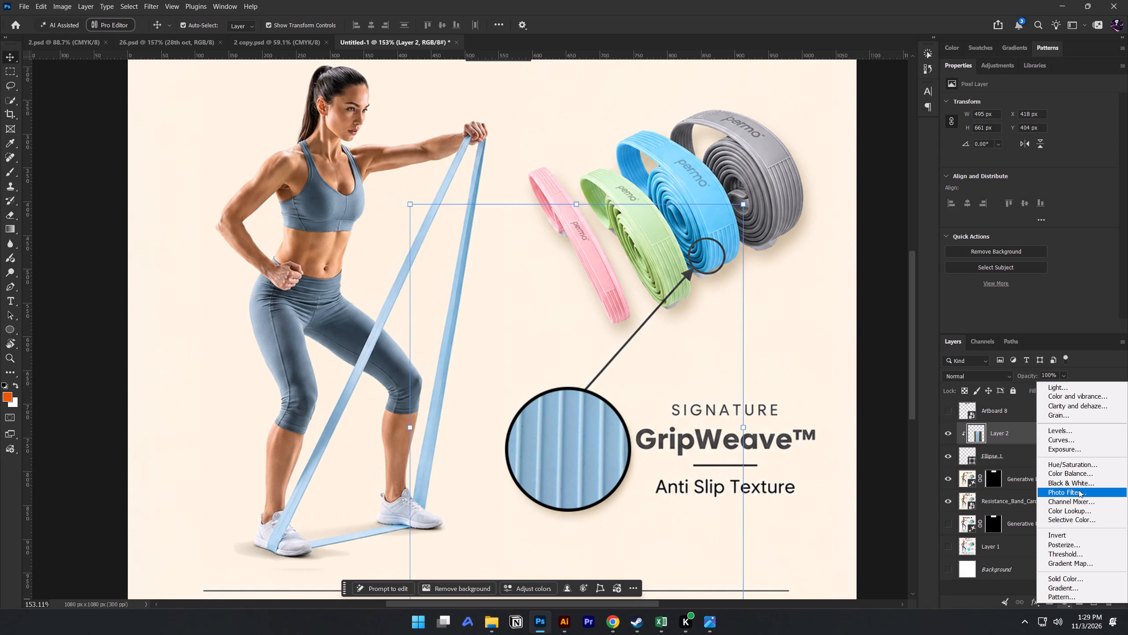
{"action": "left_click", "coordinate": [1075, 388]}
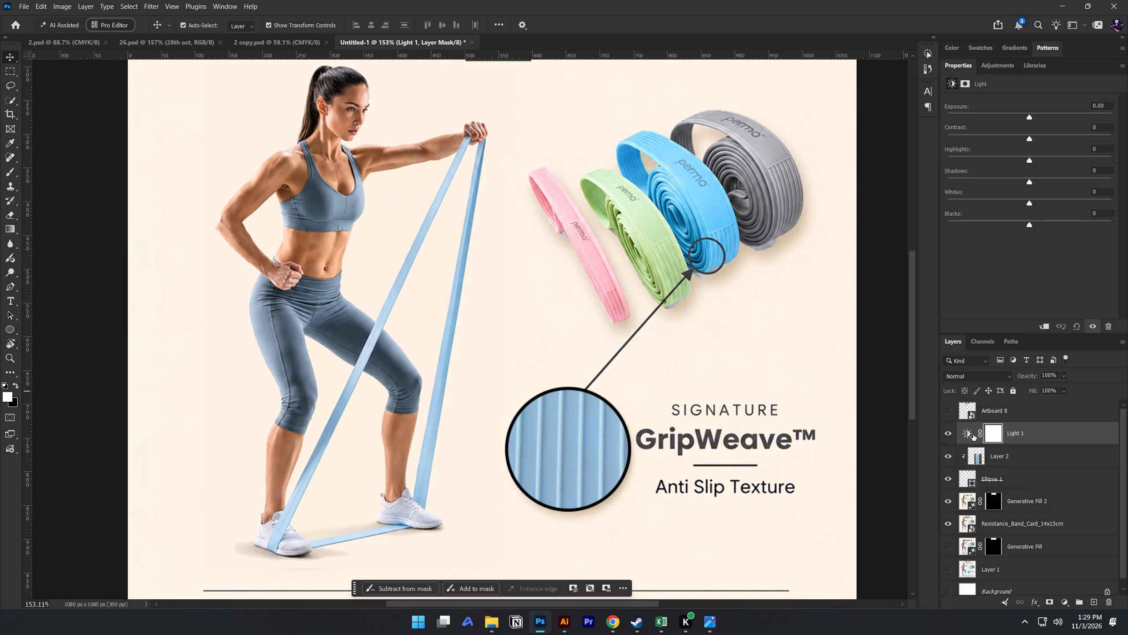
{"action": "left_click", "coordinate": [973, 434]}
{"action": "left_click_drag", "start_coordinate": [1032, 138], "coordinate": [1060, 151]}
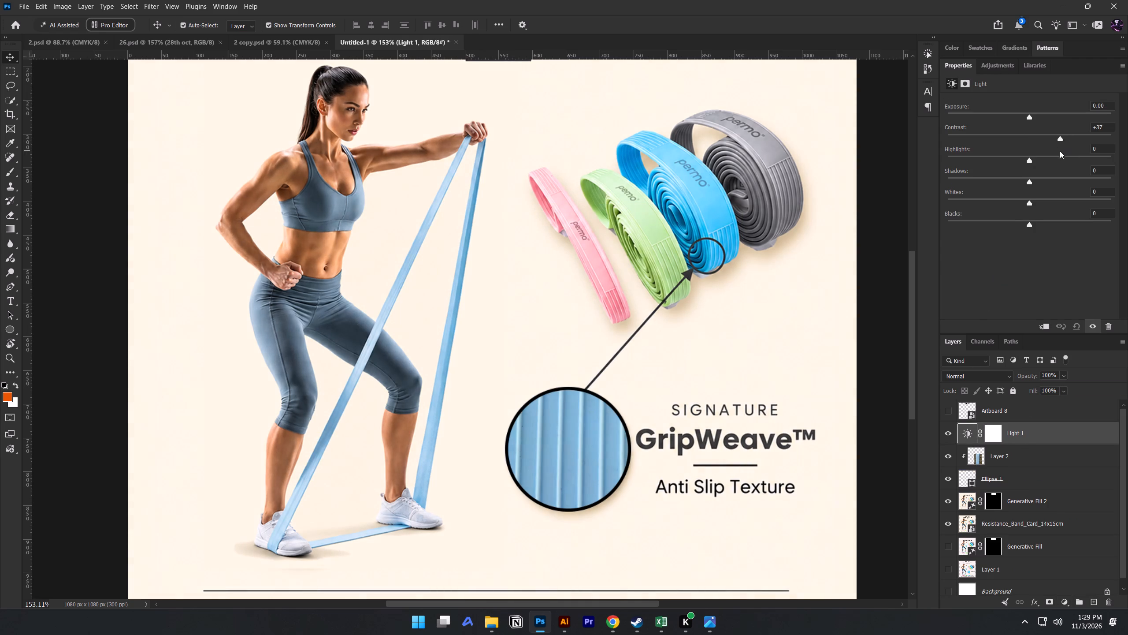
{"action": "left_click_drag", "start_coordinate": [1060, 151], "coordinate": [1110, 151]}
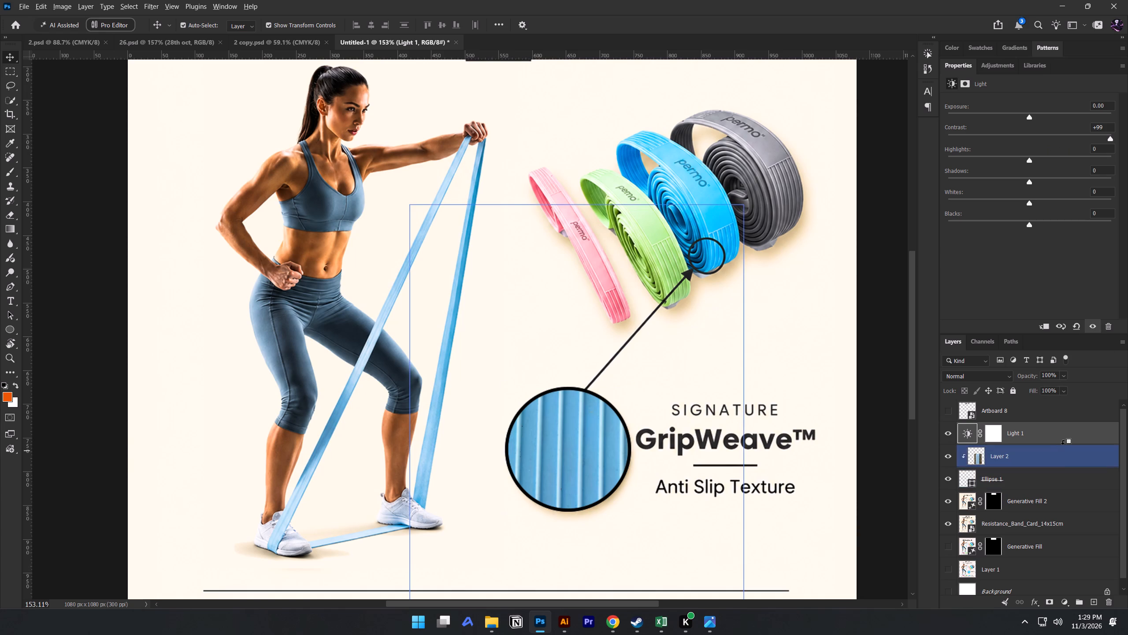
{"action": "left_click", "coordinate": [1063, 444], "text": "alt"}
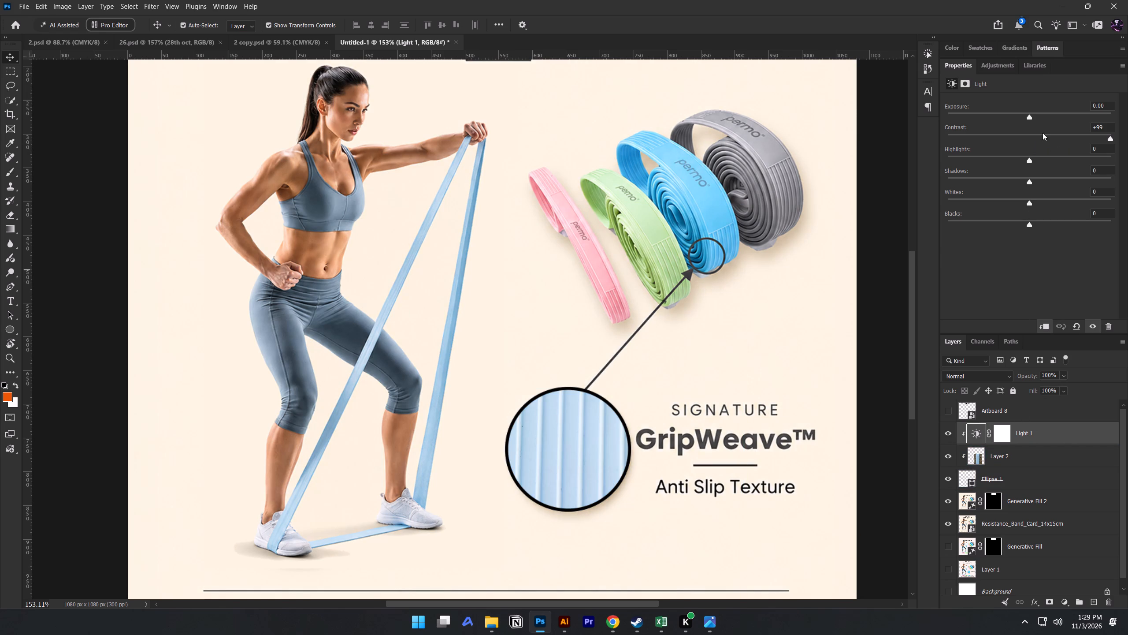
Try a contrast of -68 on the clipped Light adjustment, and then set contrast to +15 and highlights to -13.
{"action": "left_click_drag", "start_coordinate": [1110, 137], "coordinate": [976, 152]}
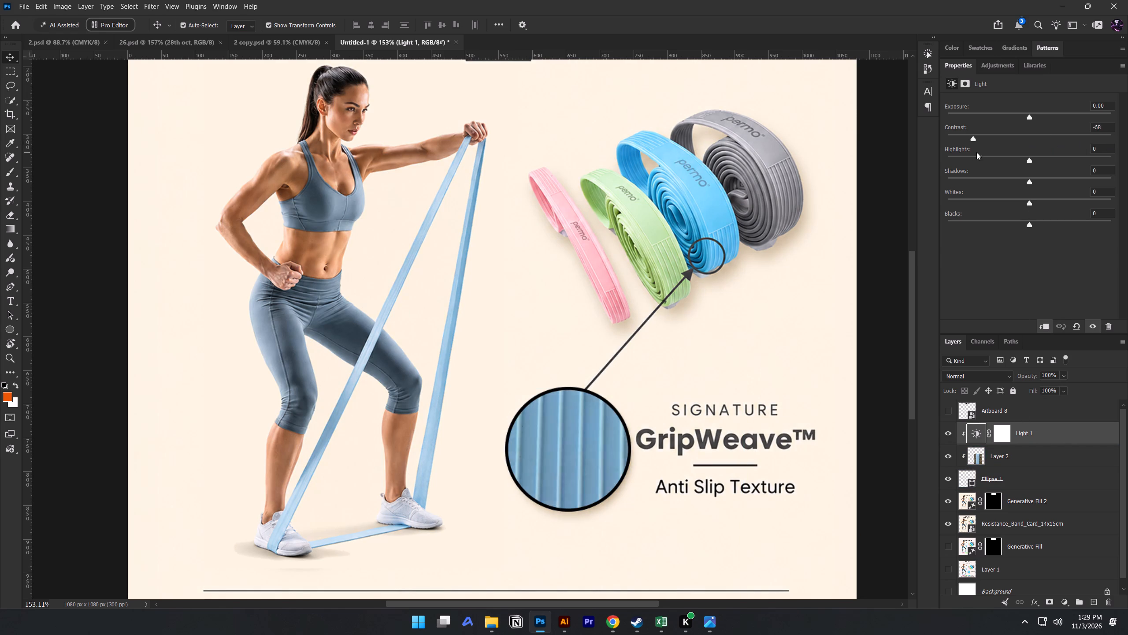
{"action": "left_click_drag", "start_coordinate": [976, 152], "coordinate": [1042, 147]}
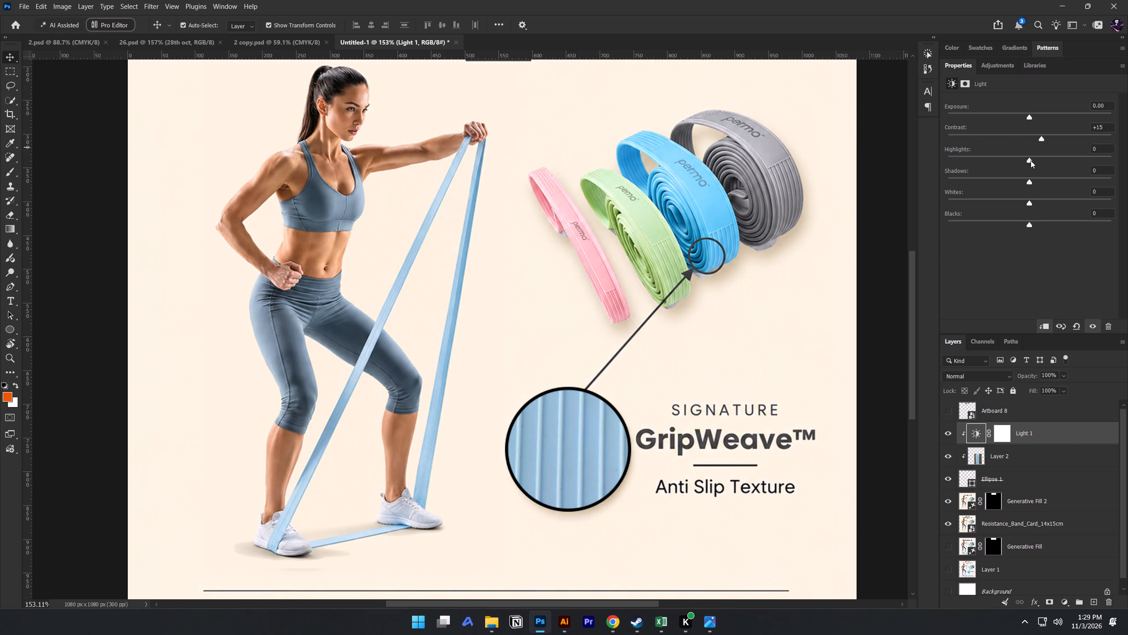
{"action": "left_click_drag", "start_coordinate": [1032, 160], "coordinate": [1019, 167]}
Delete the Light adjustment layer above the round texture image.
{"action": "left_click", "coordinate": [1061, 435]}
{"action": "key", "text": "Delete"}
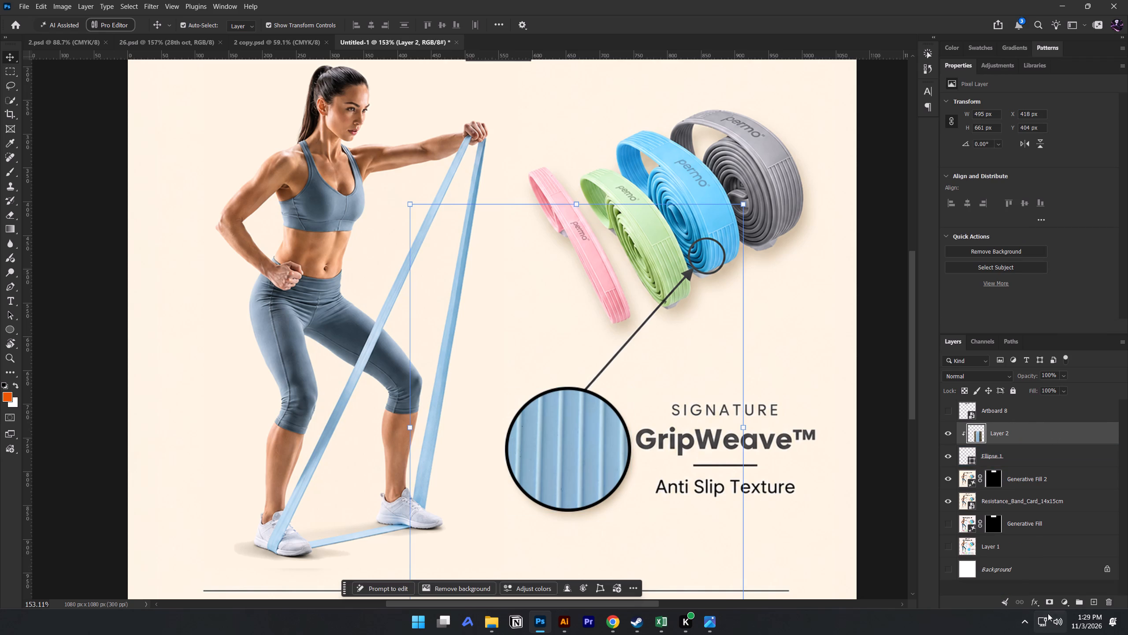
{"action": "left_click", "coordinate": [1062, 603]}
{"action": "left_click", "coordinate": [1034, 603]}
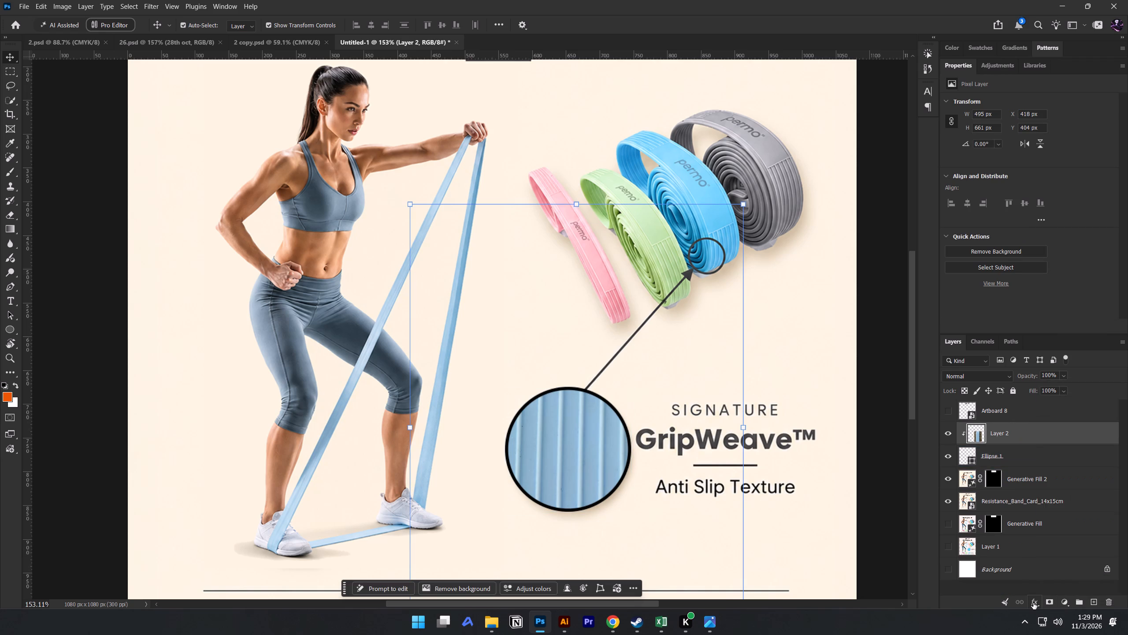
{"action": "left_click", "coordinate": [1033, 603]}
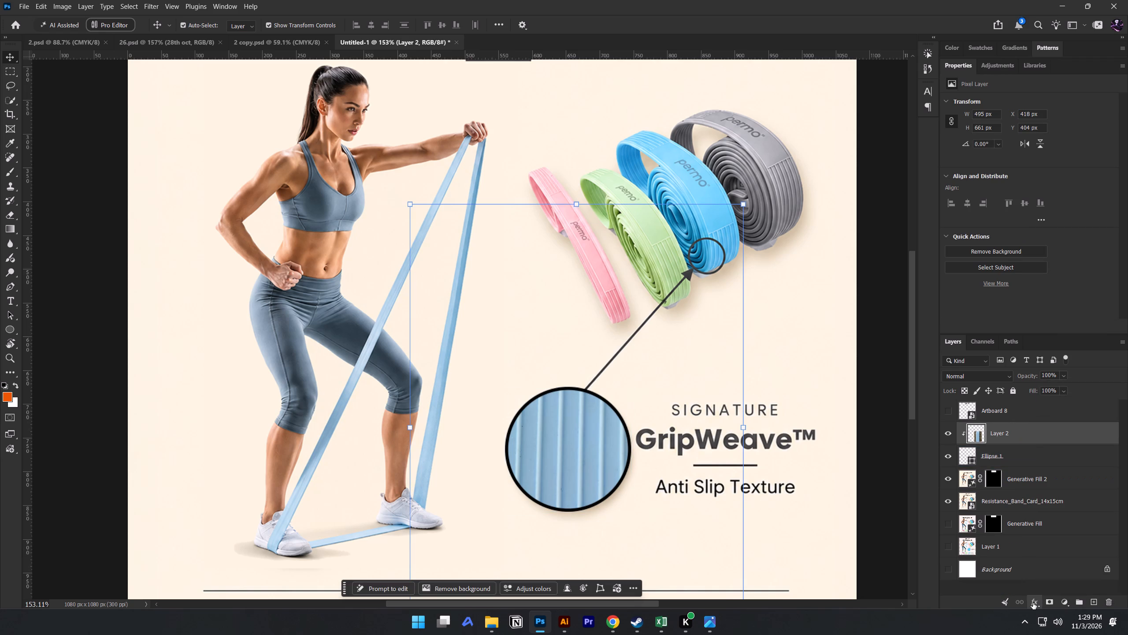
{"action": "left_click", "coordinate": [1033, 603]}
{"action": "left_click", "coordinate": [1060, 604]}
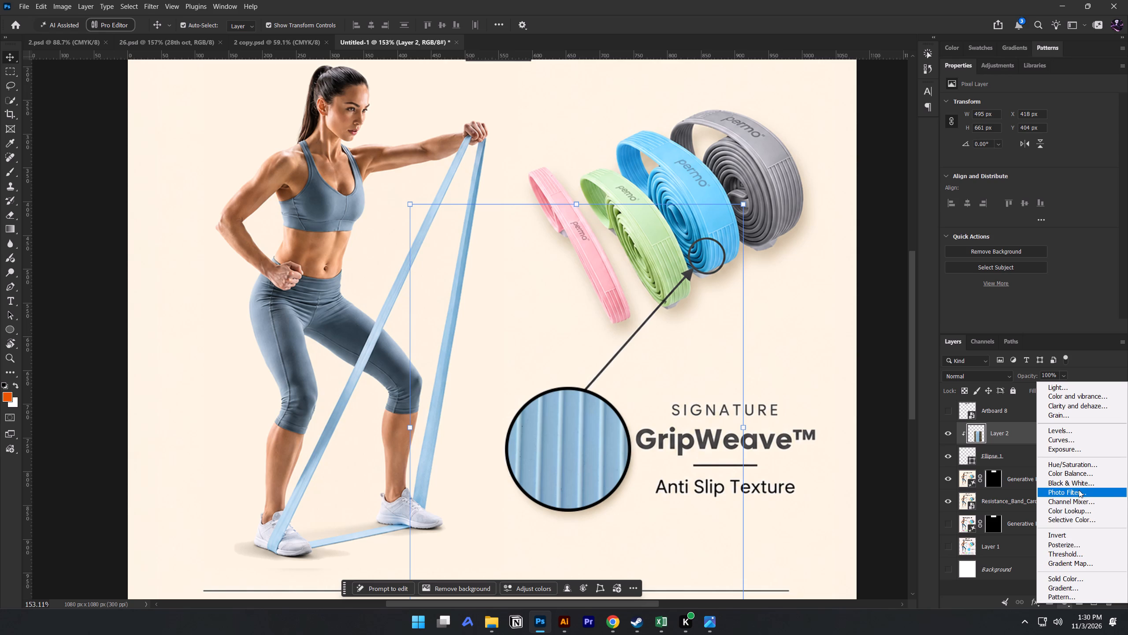
Bring the Color controls into view in the workspace.
{"action": "left_click", "coordinate": [176, 5]}
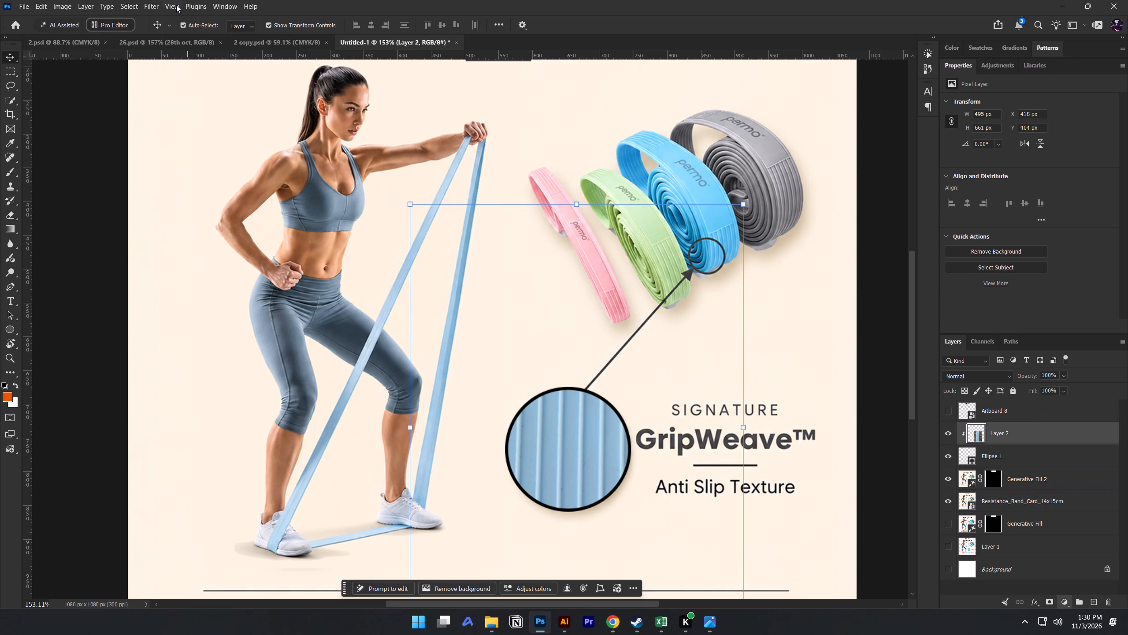
{"action": "left_click", "coordinate": [176, 5]}
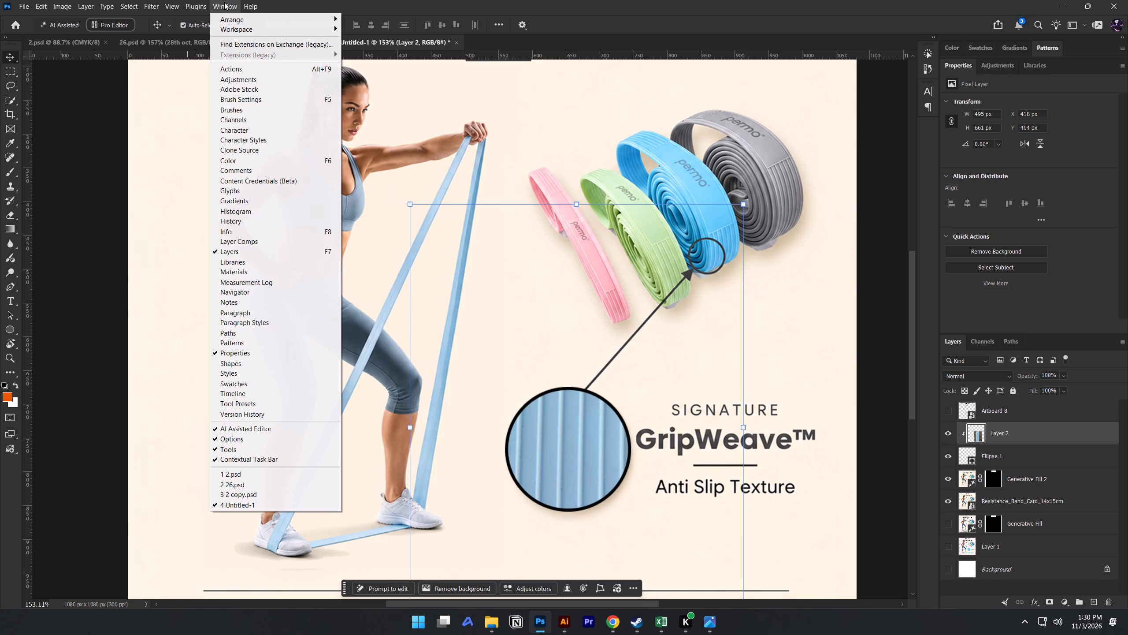
{"action": "left_click", "coordinate": [252, 165]}
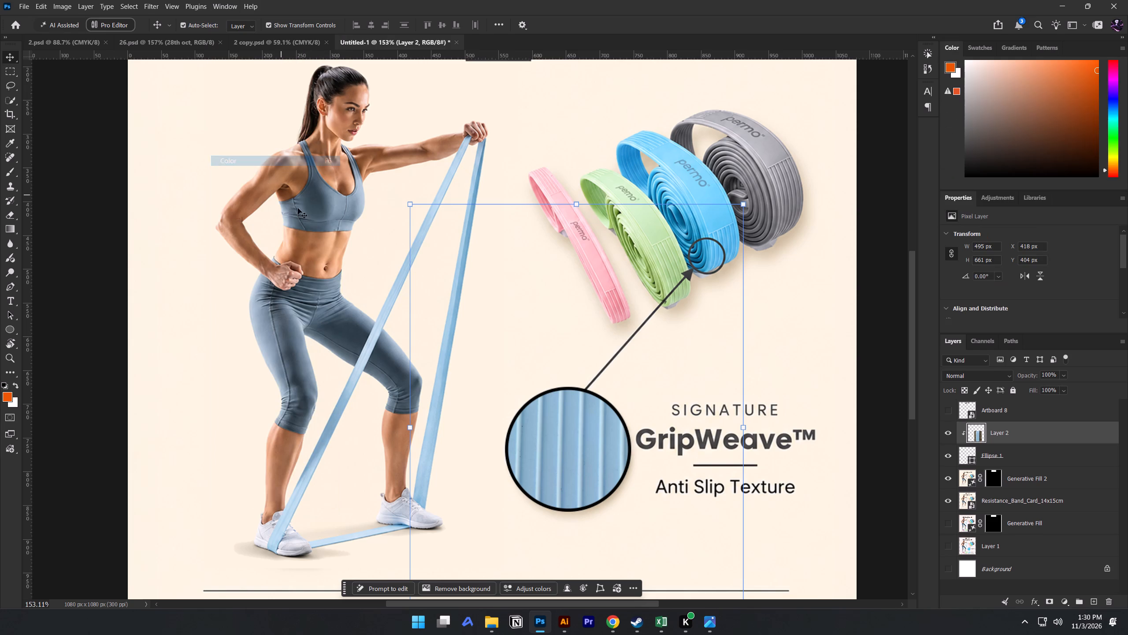
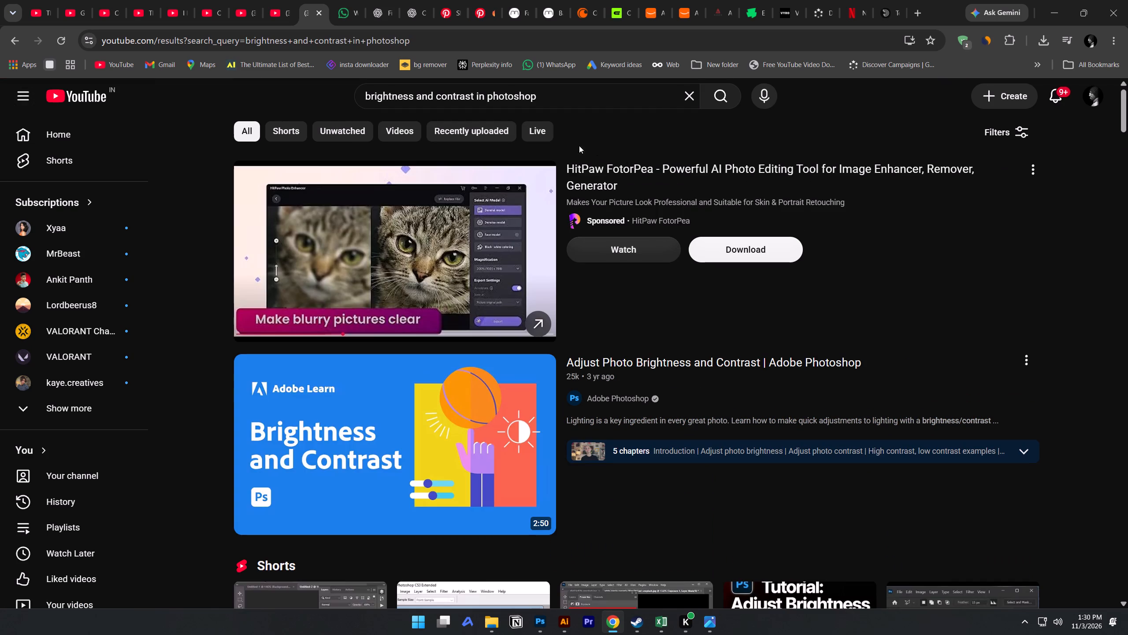
Skim the Adobe Photoshop video Adjust Photo Brightness and Contrast up to where the Brightness/Contrast adjustment settings are shown, and pause it there.
{"action": "scroll", "coordinate": [344, 350], "scroll_direction": "down", "scroll_amount": 2}
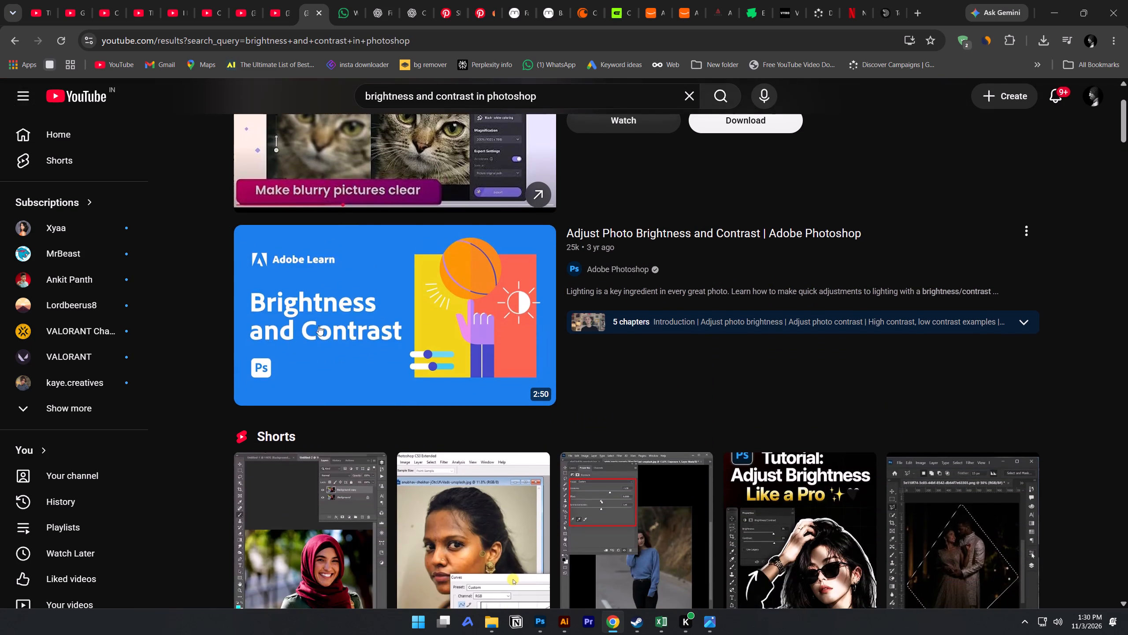
{"action": "left_click", "coordinate": [255, 303]}
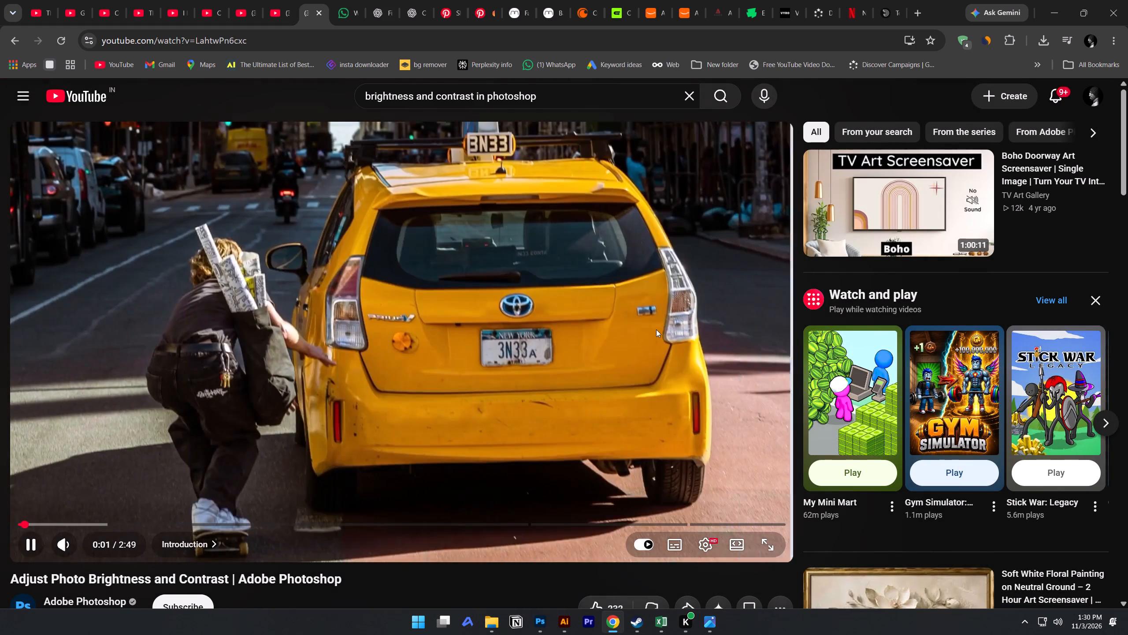
{"action": "key", "text": "Right"}
{"action": "key", "text": "Right"}
{"action": "key", "text": "Right"}
{"action": "key", "text": "Right"}
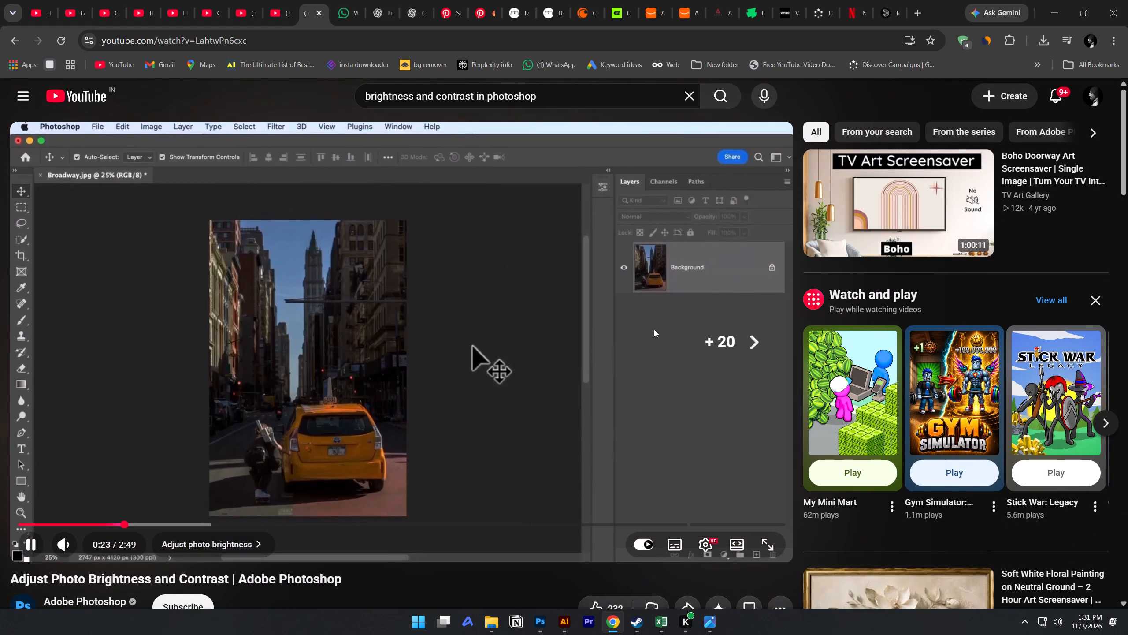
{"action": "key", "text": "Right"}
{"action": "key", "text": "Right"}
{"action": "key", "text": "Right"}
{"action": "key", "text": "Right"}
{"action": "key", "text": "Right"}
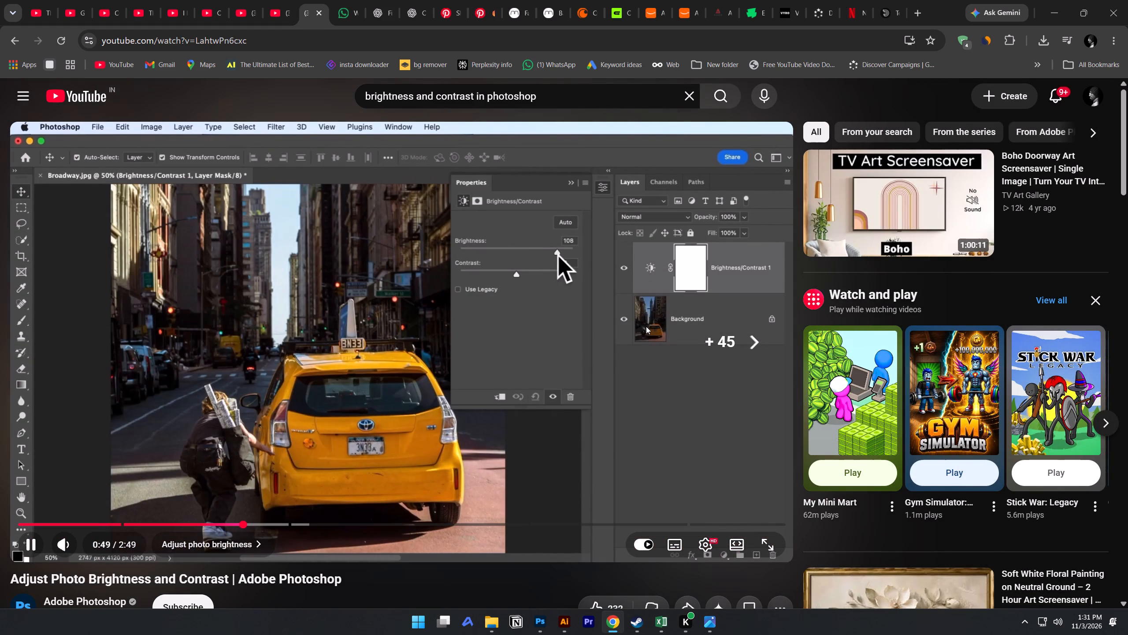
{"action": "key", "text": "Left"}
{"action": "key", "text": "Left"}
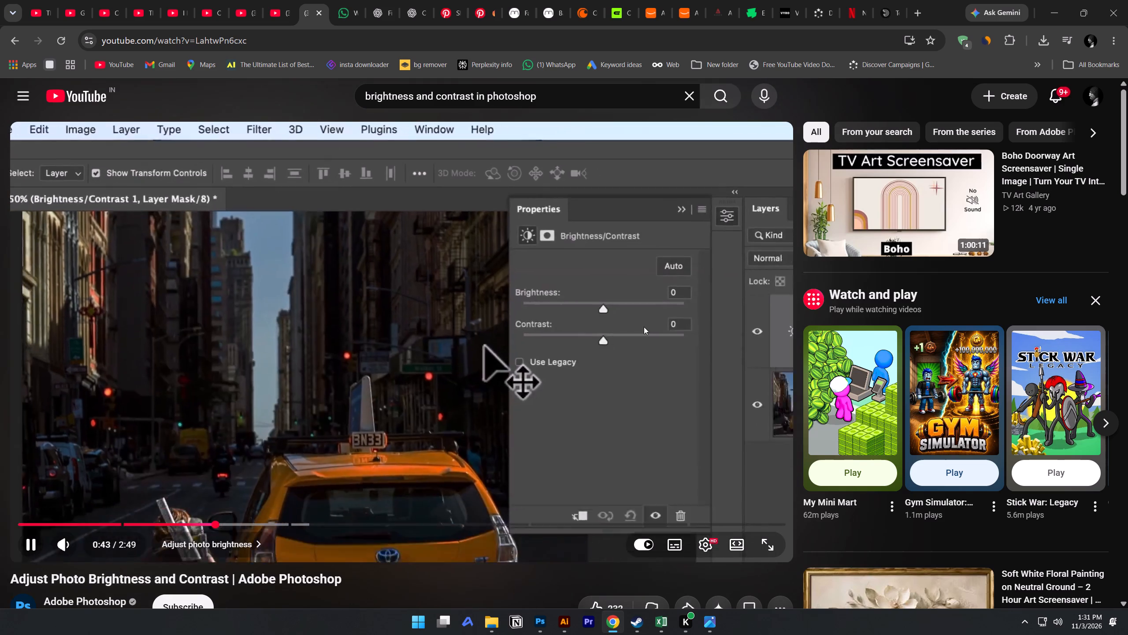
{"action": "left_click", "coordinate": [564, 332]}
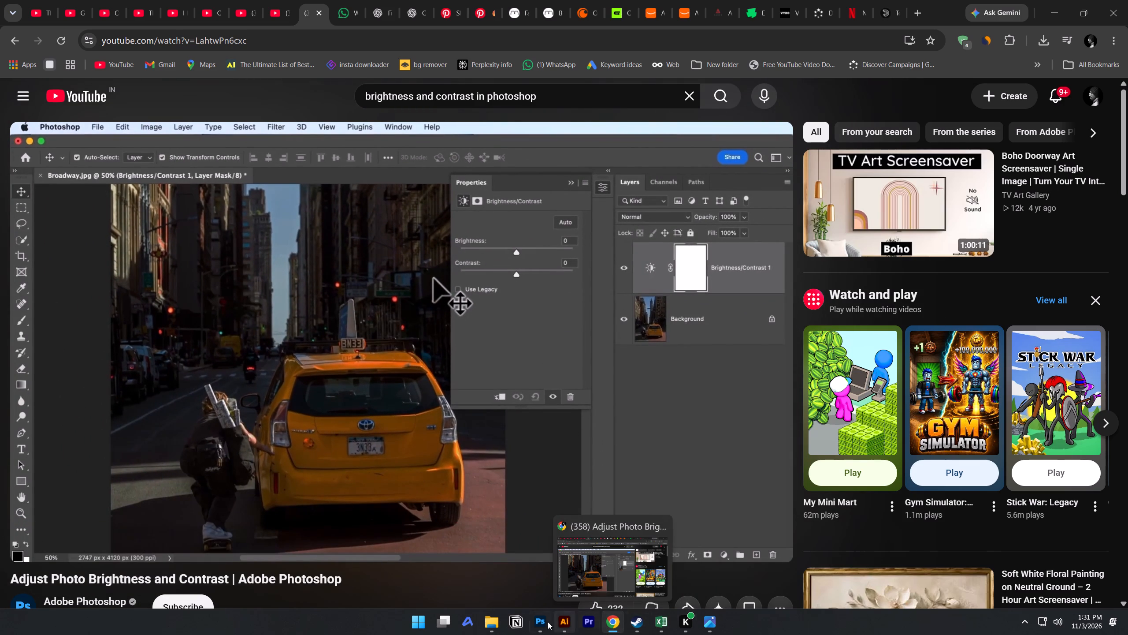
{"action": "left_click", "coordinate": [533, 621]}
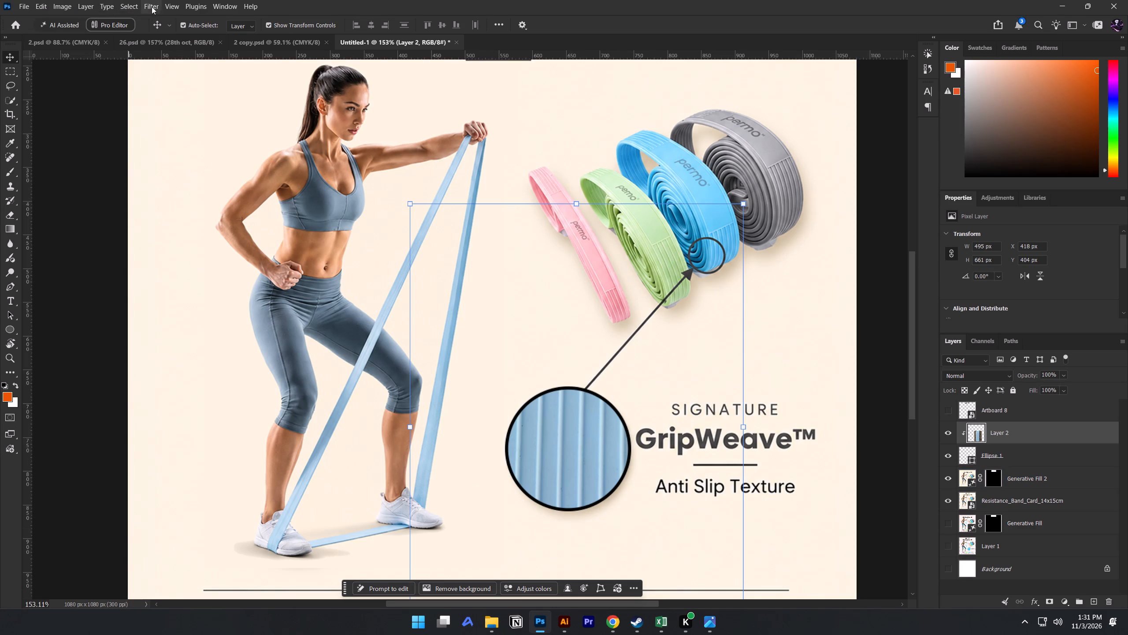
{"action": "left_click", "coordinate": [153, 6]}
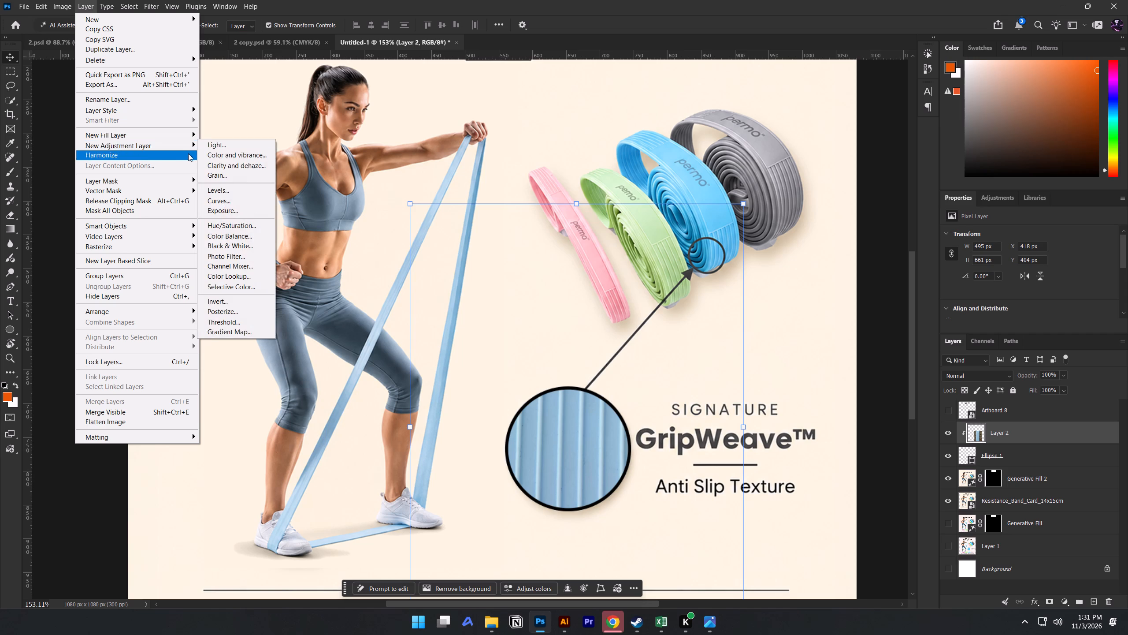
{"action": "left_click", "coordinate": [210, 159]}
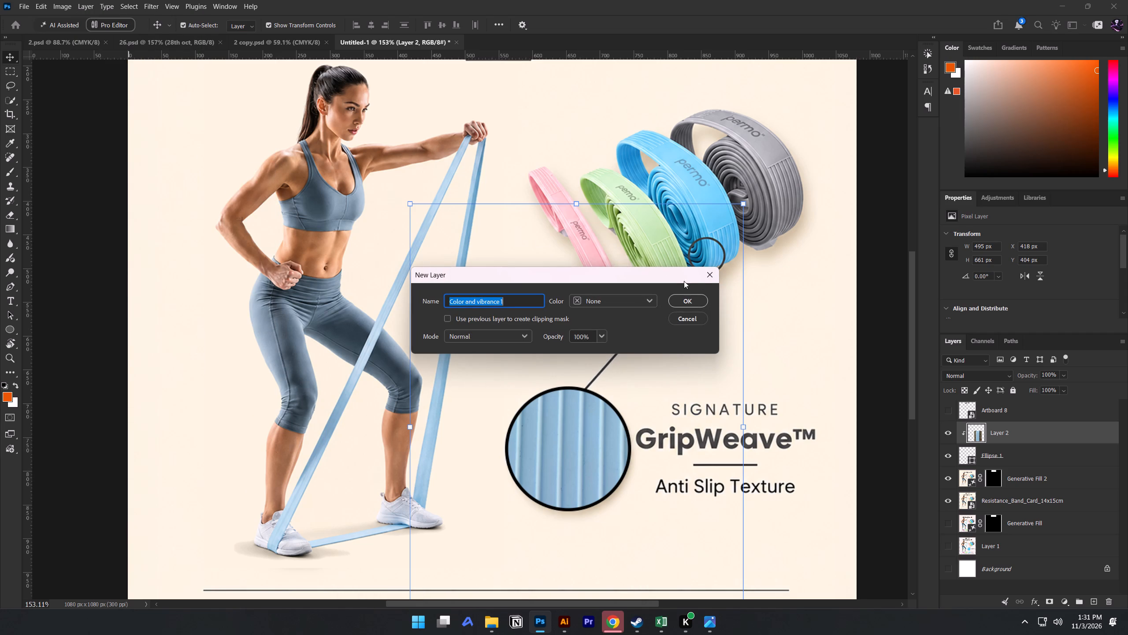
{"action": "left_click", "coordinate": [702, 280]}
Switch to Chrome and search YouTube for "brightness and contrast in photoshop 2026".
{"action": "left_click", "coordinate": [619, 630]}
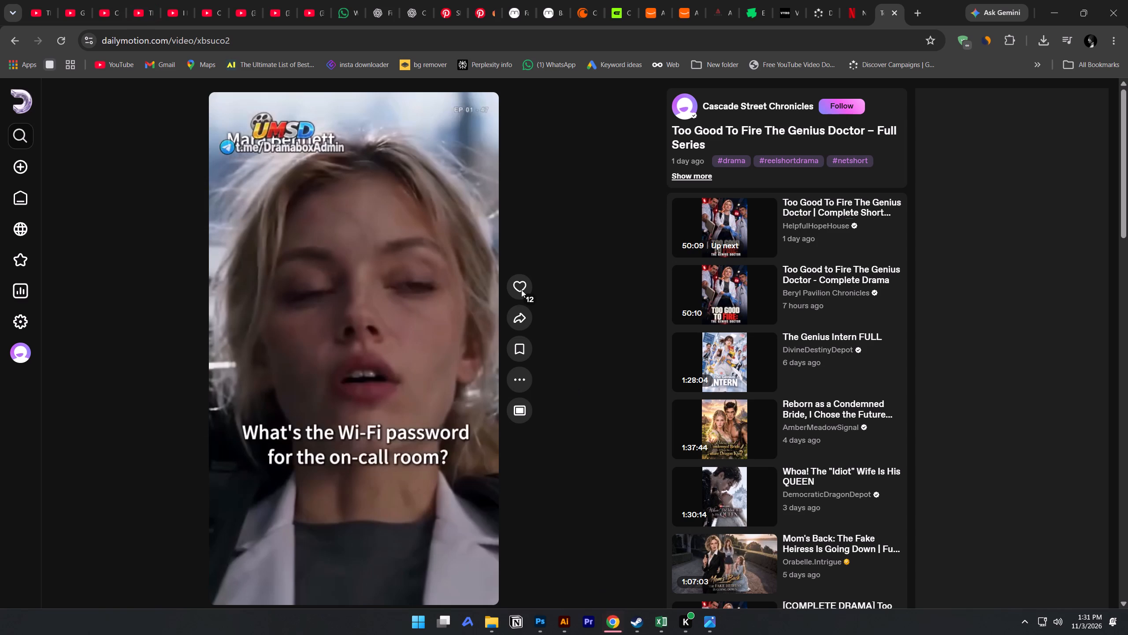
{"action": "left_click", "coordinate": [301, 0]}
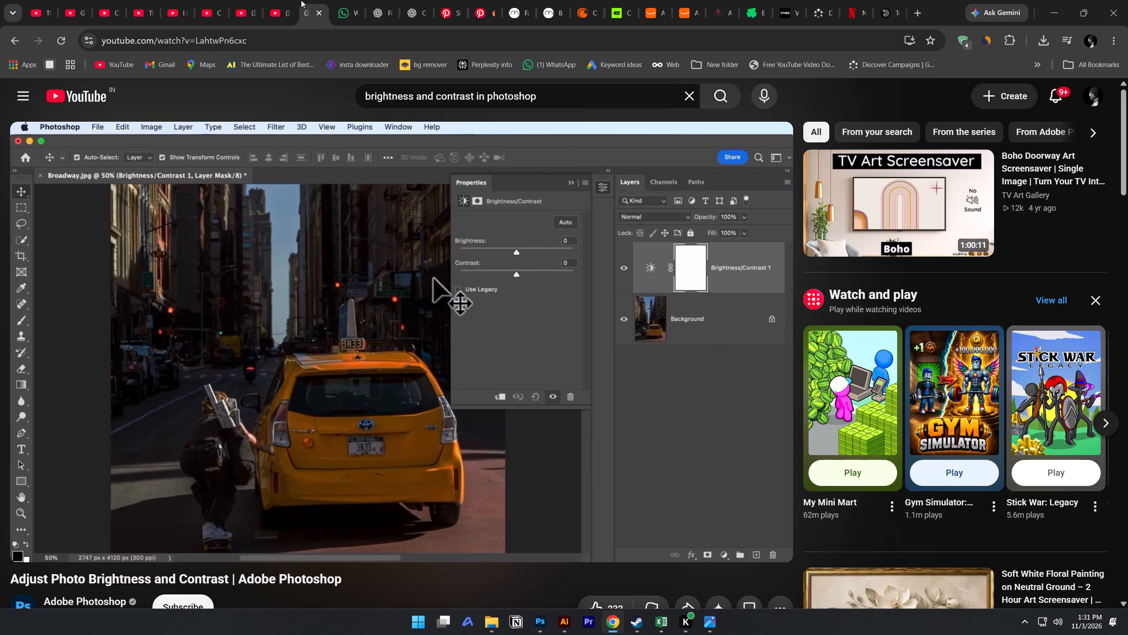
{"action": "left_click", "coordinate": [537, 98]}
{"action": "key", "text": "space"}
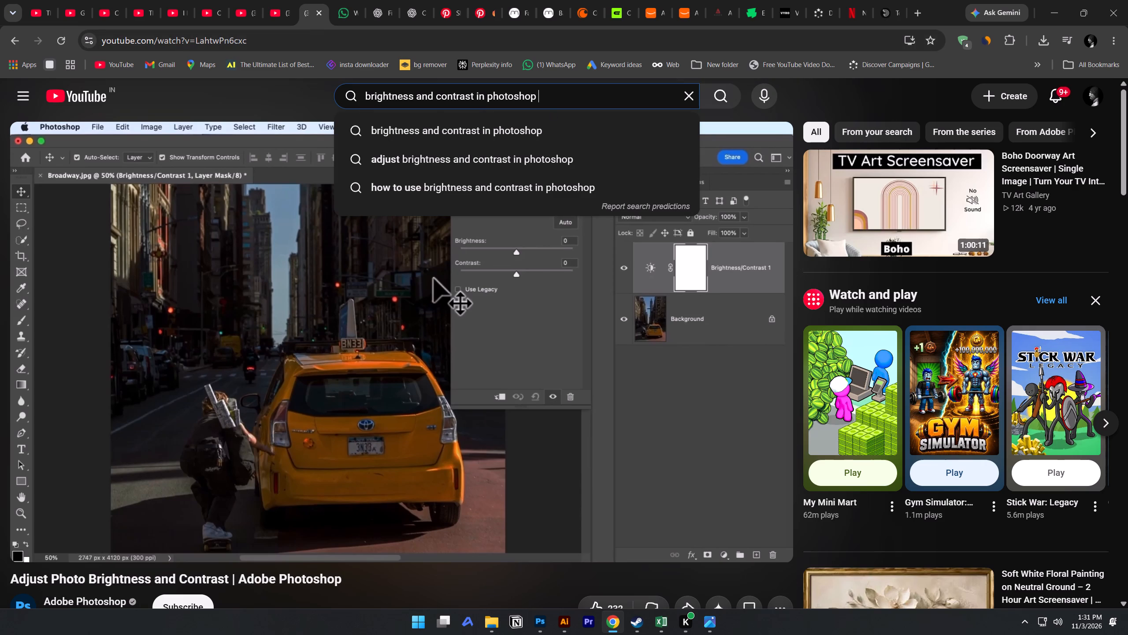
{"action": "type", "text": "2026"}
{"action": "key", "text": "Return"}
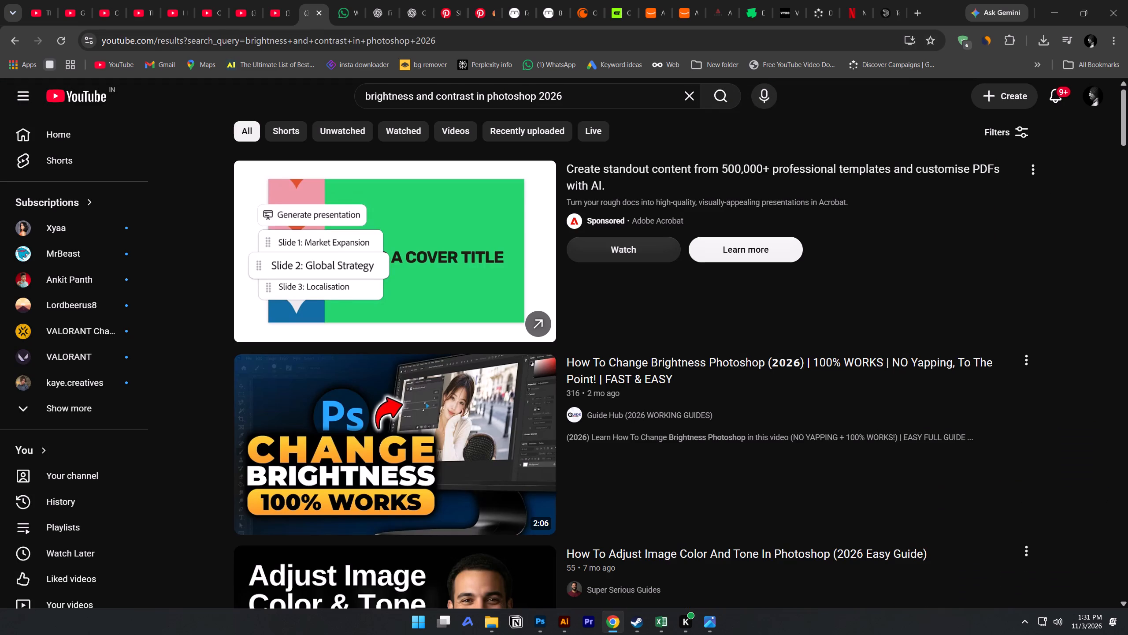
Open the How To Change Brightness Photoshop (2026) video and turn AdGuard protection off and back on for youtube.com.
{"action": "scroll", "coordinate": [376, 89], "scroll_direction": "down", "scroll_amount": 1}
{"action": "left_click", "coordinate": [319, 346]}
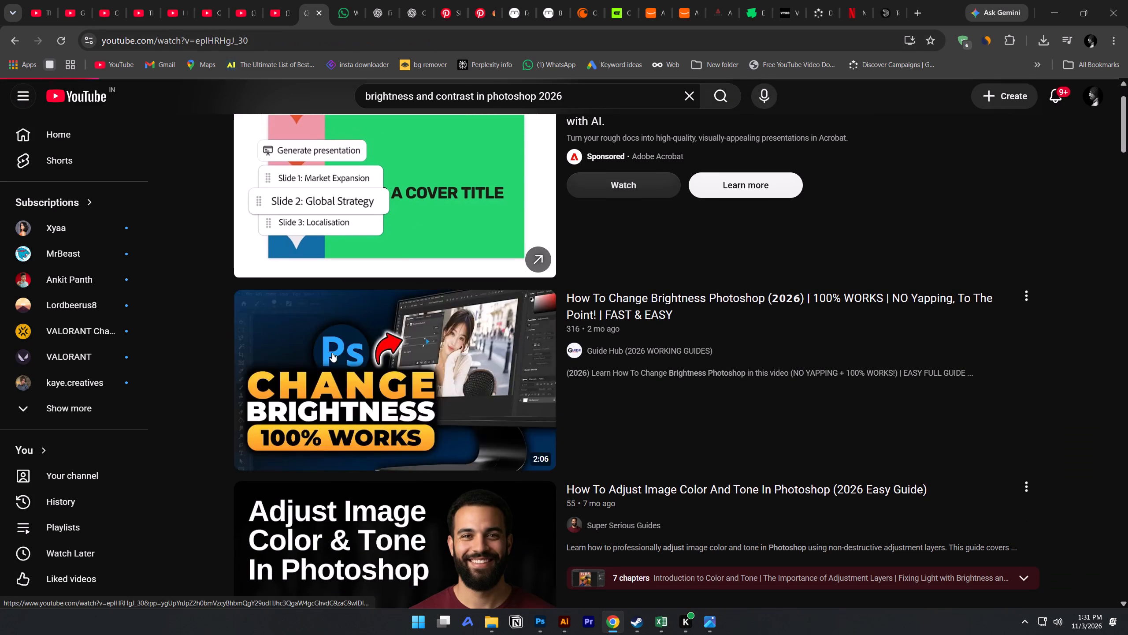
{"action": "key", "text": "Right"}
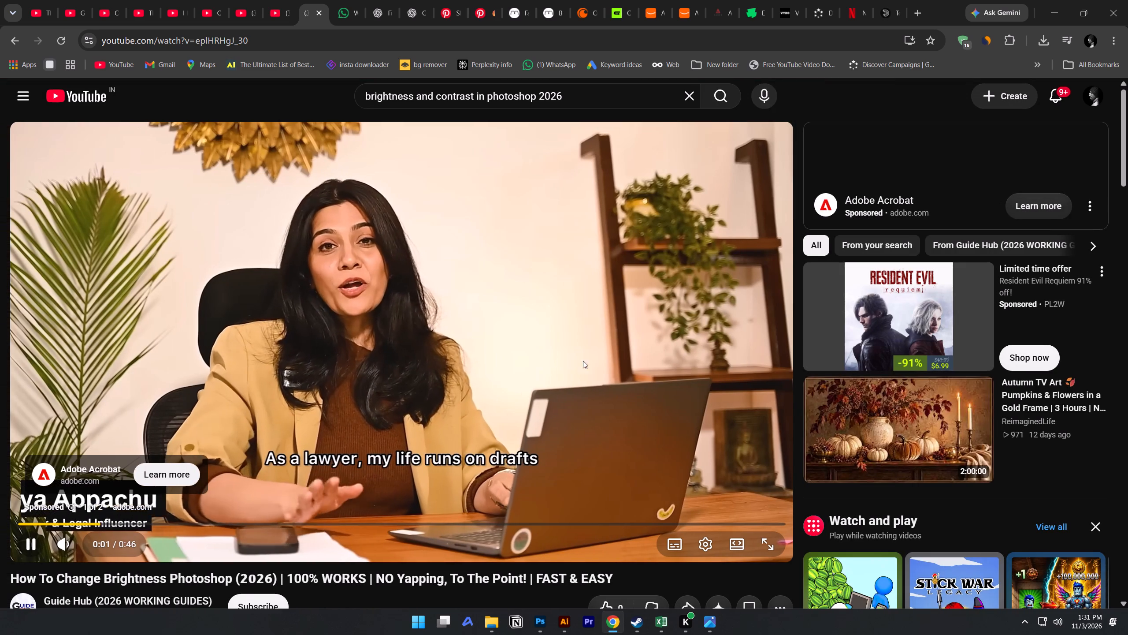
{"action": "left_click", "coordinate": [960, 47]}
{"action": "left_click", "coordinate": [885, 186]}
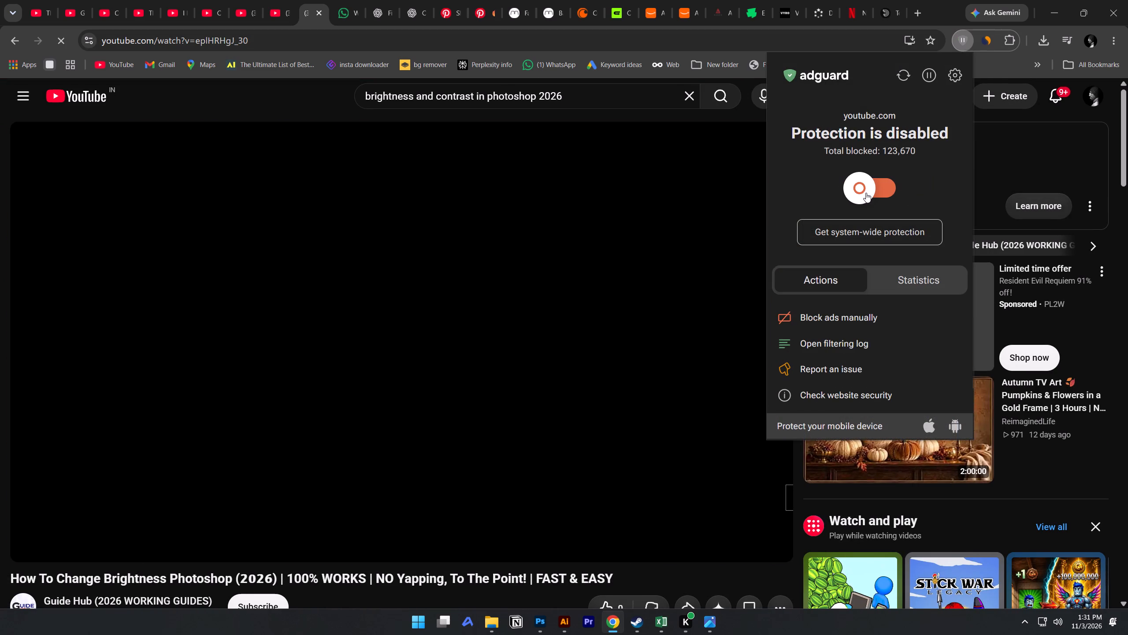
{"action": "left_click", "coordinate": [853, 186]}
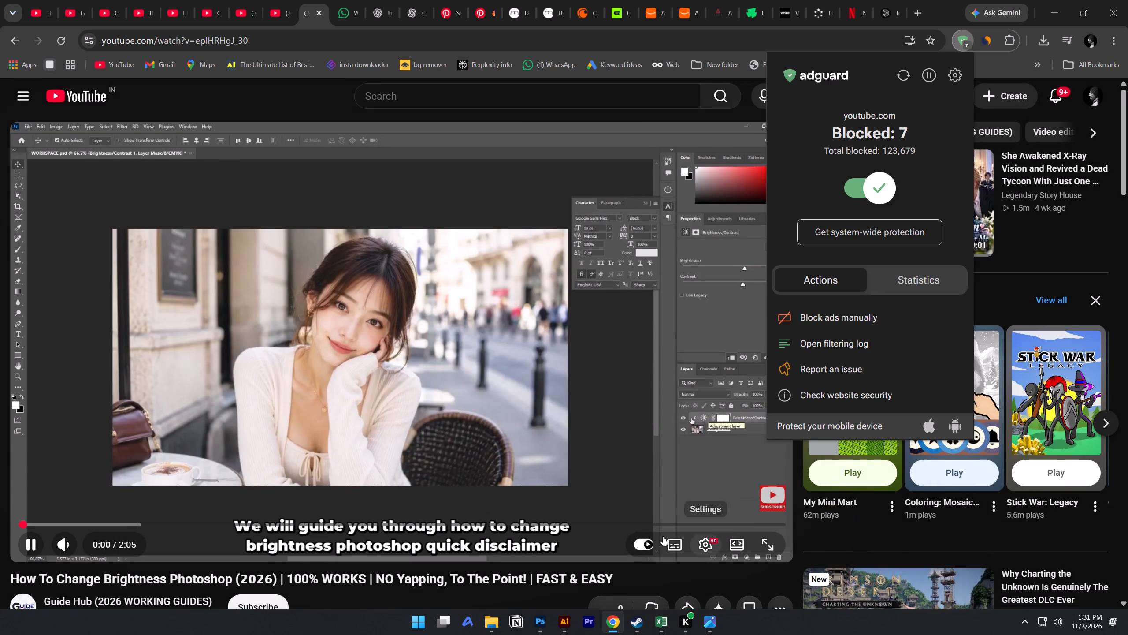
Skim the 2026 brightness video to the part where a Brightness/Contrast adjustment layer is added, and pause it there.
{"action": "left_click", "coordinate": [580, 452]}
{"action": "left_click", "coordinate": [575, 447]}
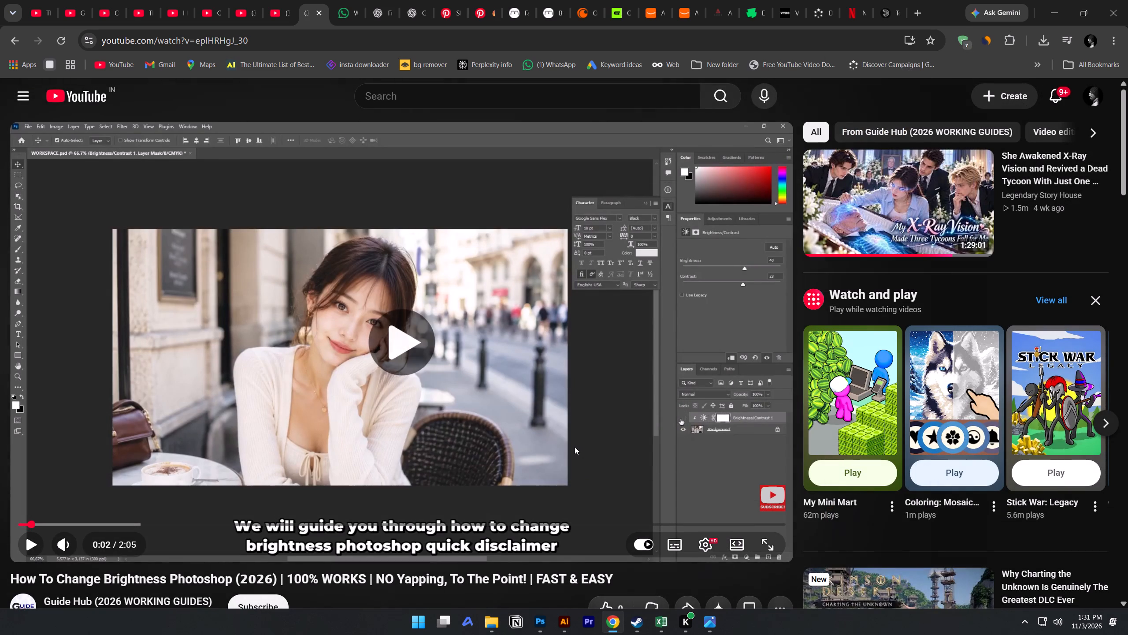
{"action": "key", "text": "Right"}
{"action": "key", "text": "Right"}
{"action": "key", "text": "Right"}
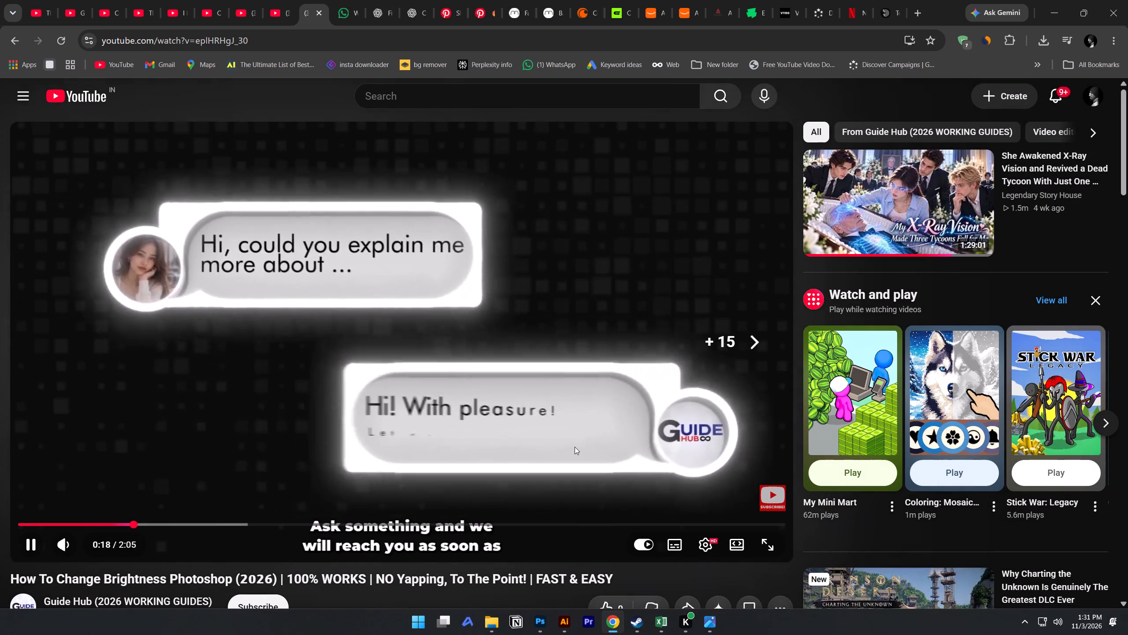
{"action": "key", "text": "Right"}
{"action": "key", "text": "Right"}
{"action": "key", "text": "Right"}
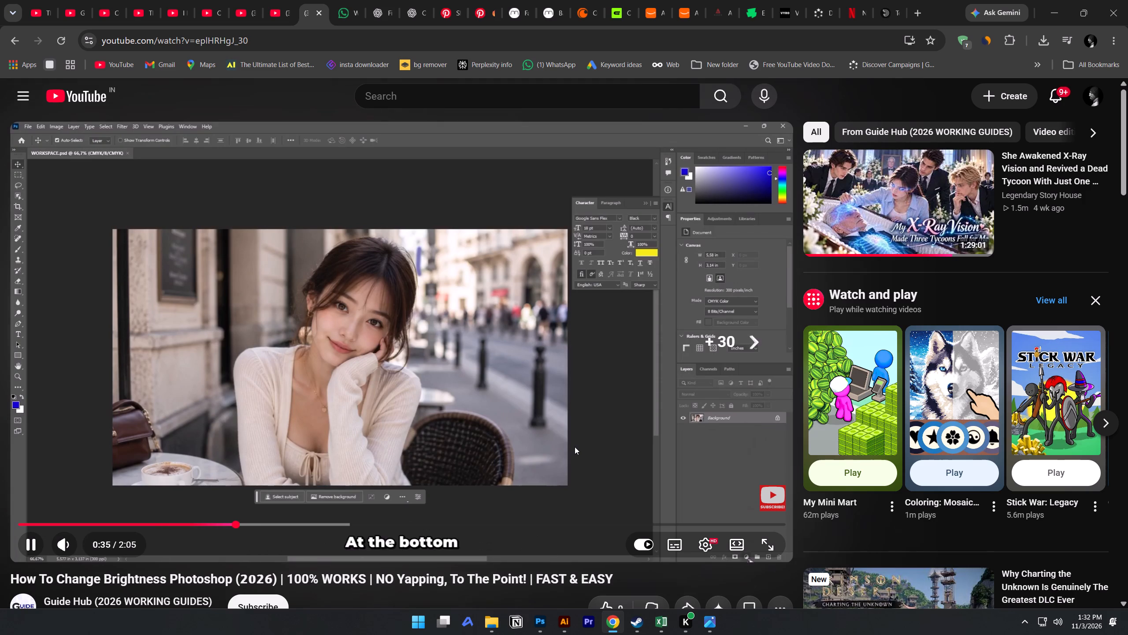
{"action": "key", "text": "Right"}
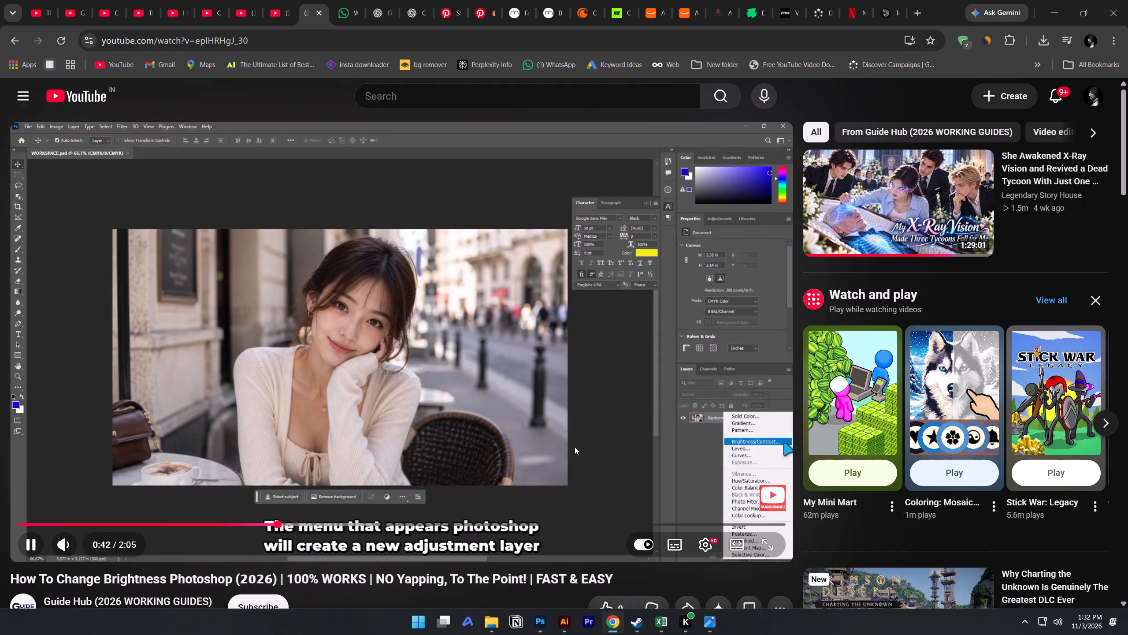
{"action": "left_click", "coordinate": [575, 447]}
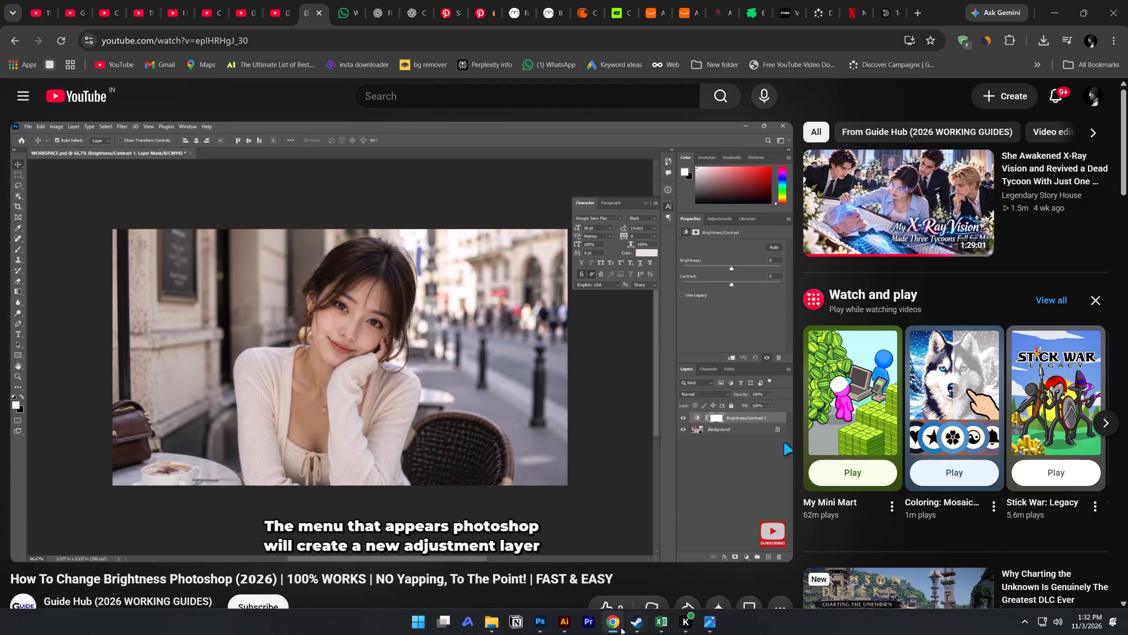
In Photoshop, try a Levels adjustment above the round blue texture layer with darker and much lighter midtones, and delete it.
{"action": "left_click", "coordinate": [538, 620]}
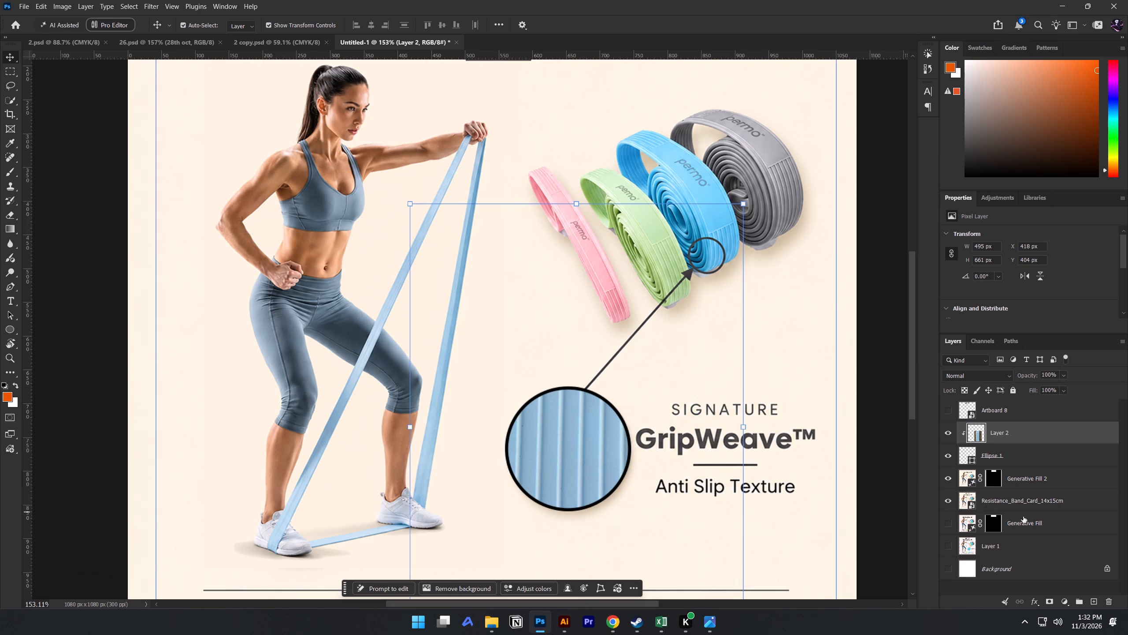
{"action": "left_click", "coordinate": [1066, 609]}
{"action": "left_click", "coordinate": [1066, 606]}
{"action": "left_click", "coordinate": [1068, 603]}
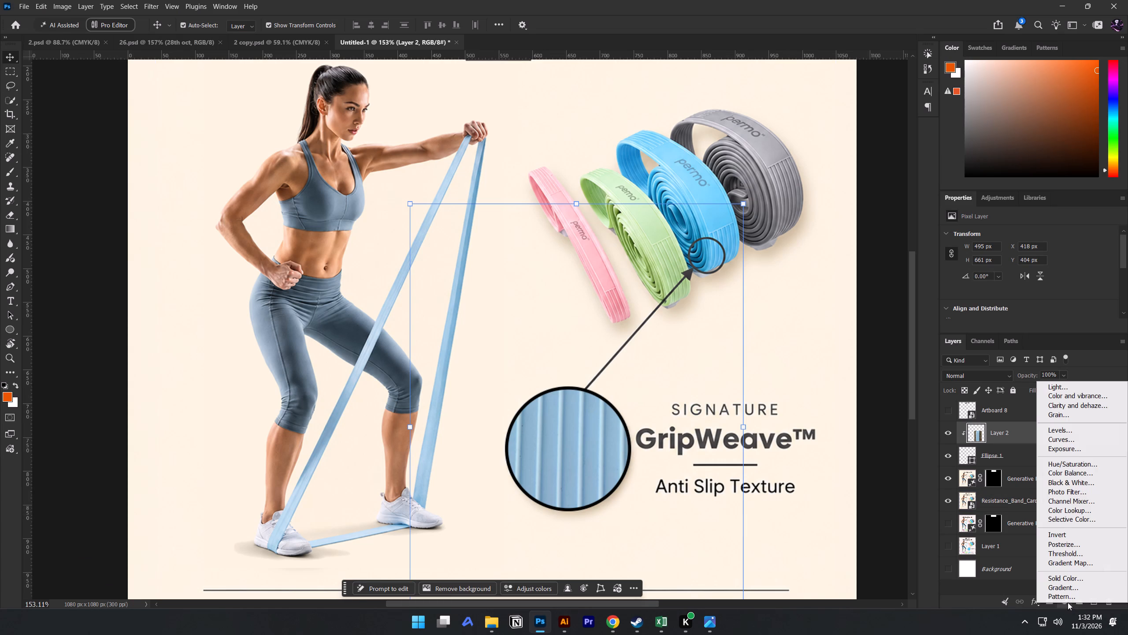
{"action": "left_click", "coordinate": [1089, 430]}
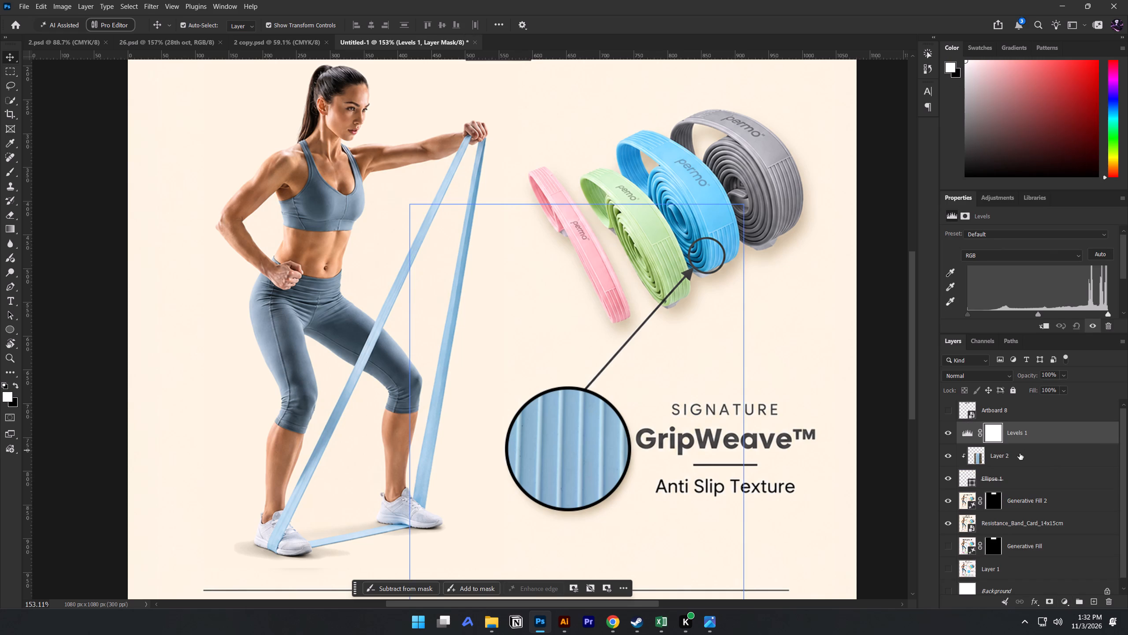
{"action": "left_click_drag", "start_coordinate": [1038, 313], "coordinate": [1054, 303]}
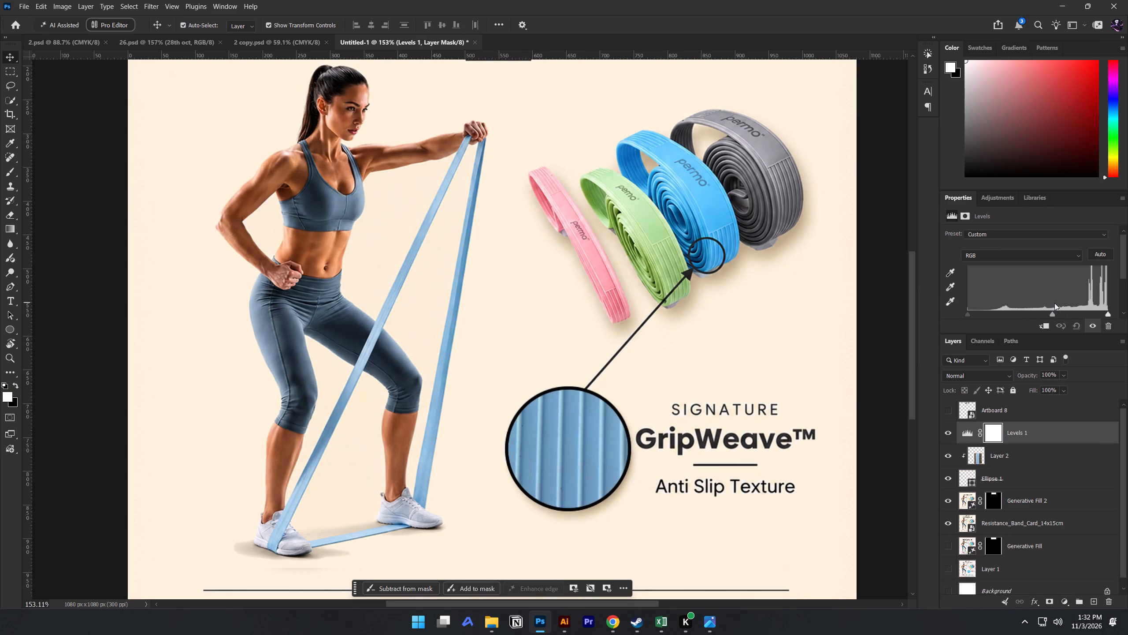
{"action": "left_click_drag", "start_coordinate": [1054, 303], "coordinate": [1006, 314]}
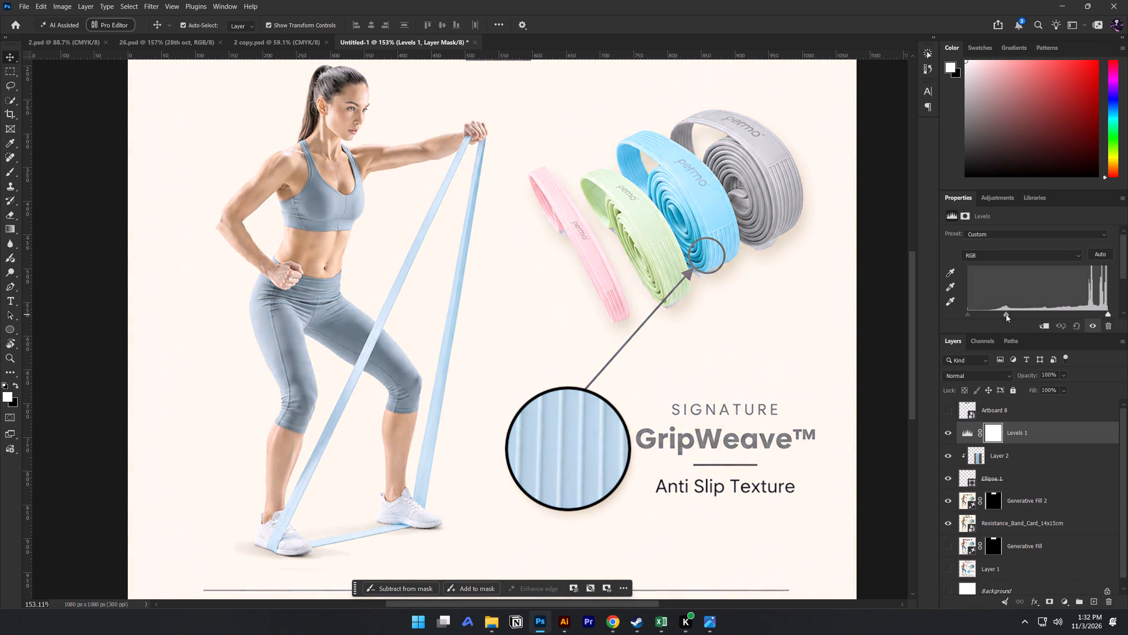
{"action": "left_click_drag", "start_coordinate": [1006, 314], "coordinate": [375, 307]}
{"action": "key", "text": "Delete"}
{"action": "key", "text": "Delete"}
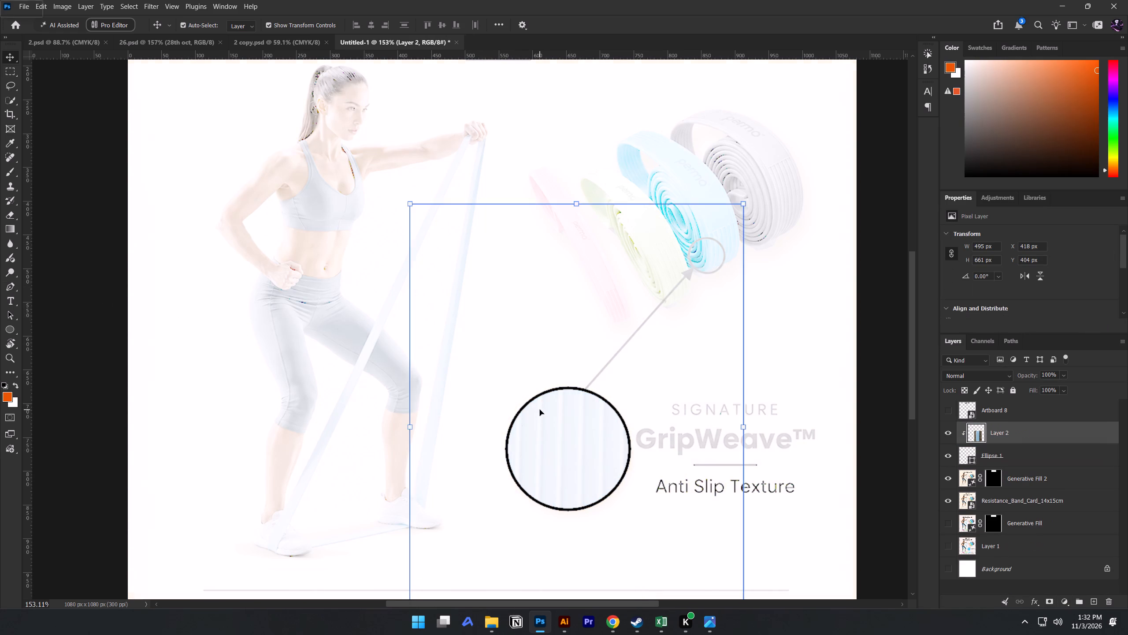
Back in Chrome, search YouTube for "brightness and contrast in photoshop 2026 why cant i find it" and look through the results.
{"action": "left_click", "coordinate": [619, 623]}
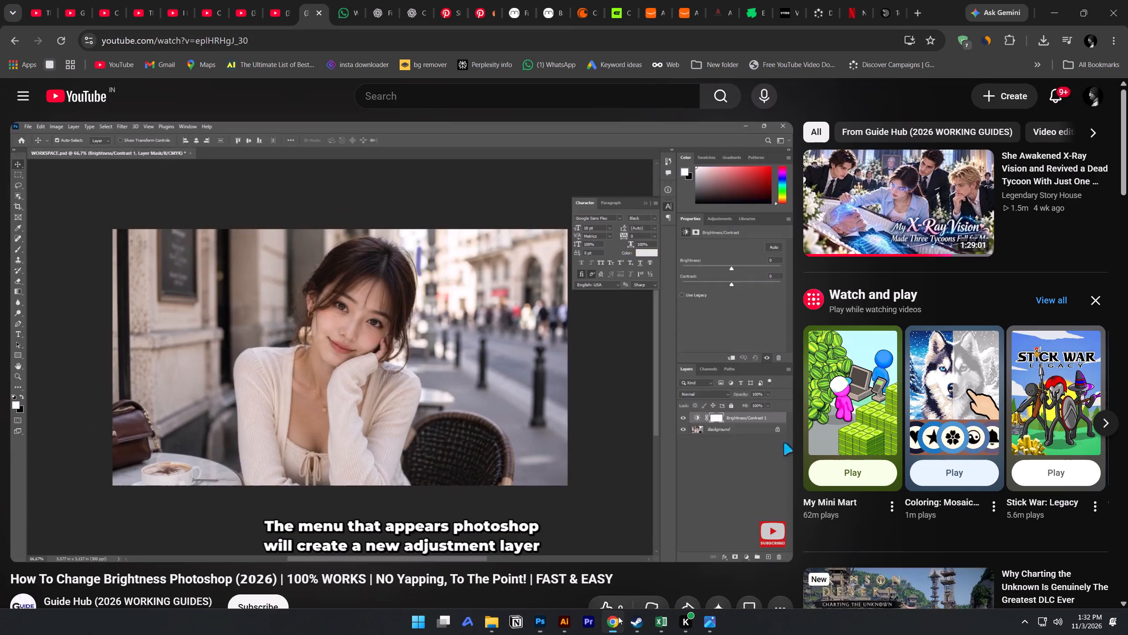
{"action": "left_click", "coordinate": [603, 467]}
{"action": "left_click_drag", "start_coordinate": [587, 445], "coordinate": [566, 440]}
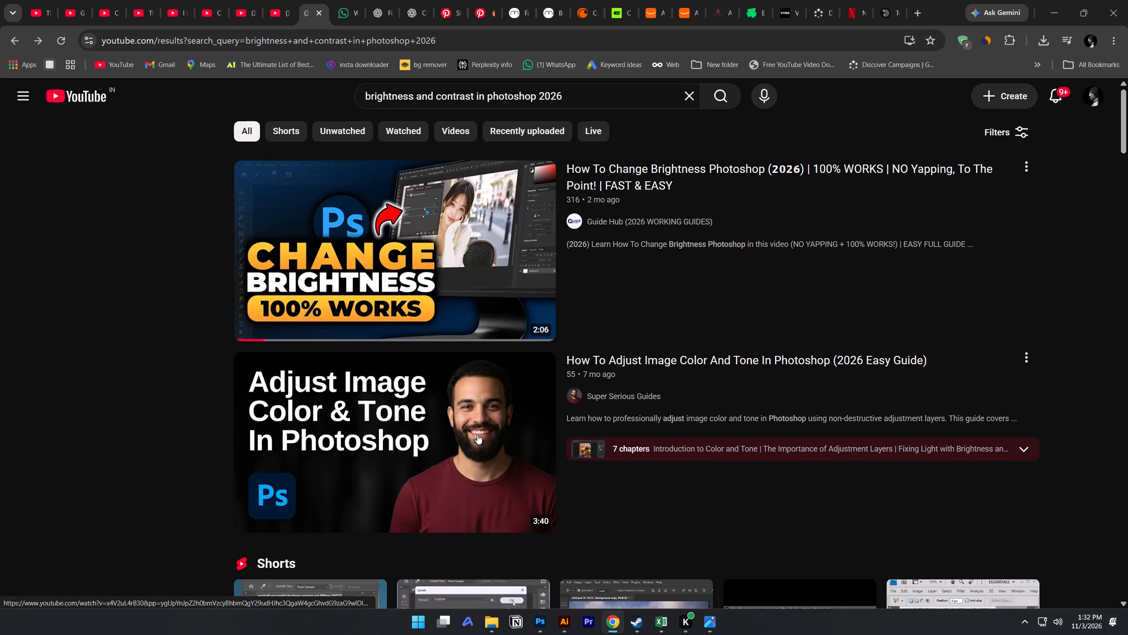
{"action": "scroll", "coordinate": [477, 434], "scroll_direction": "down", "scroll_amount": 2}
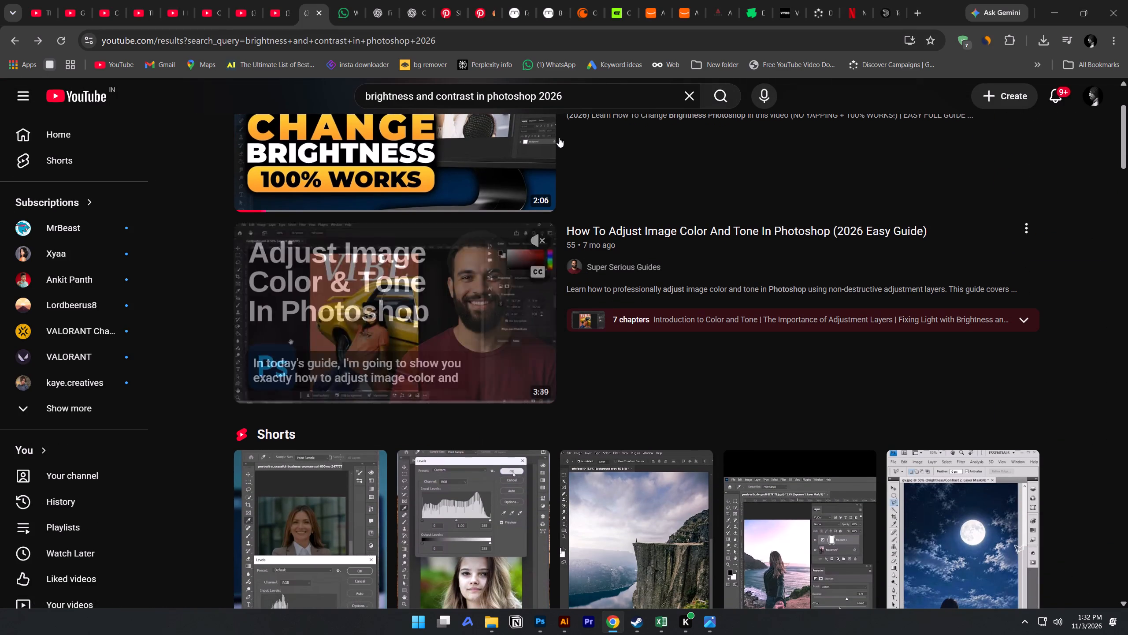
{"action": "left_click", "coordinate": [574, 95]}
{"action": "key", "text": "space"}
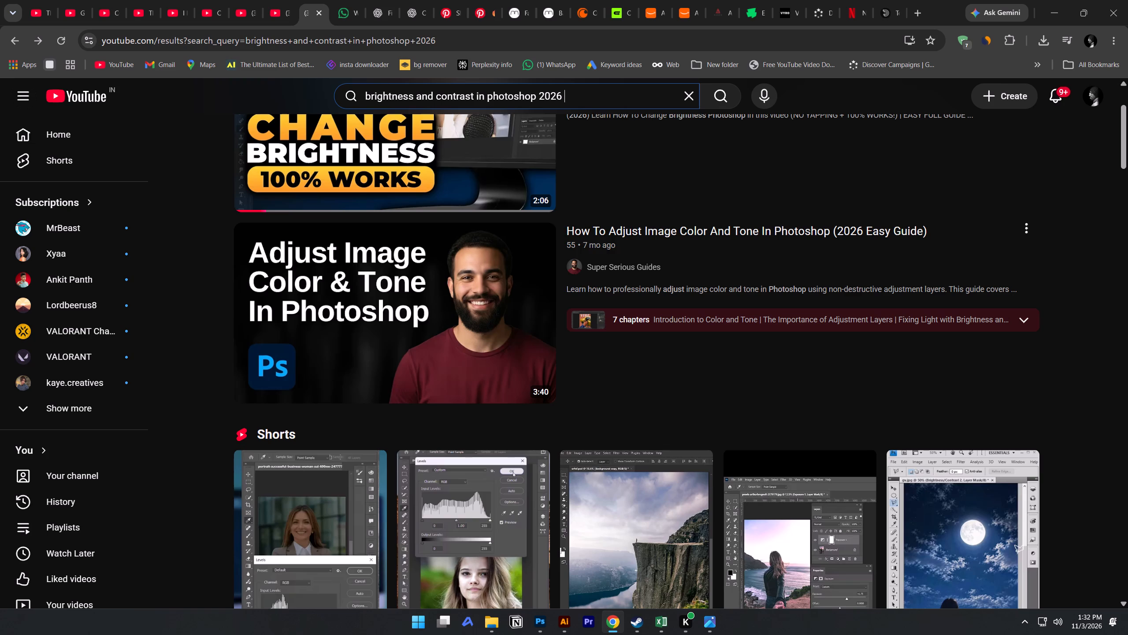
{"action": "type", "text": "why"}
{"action": "key", "text": "space"}
{"action": "type", "text": "cant i find it"}
{"action": "key", "text": "Return"}
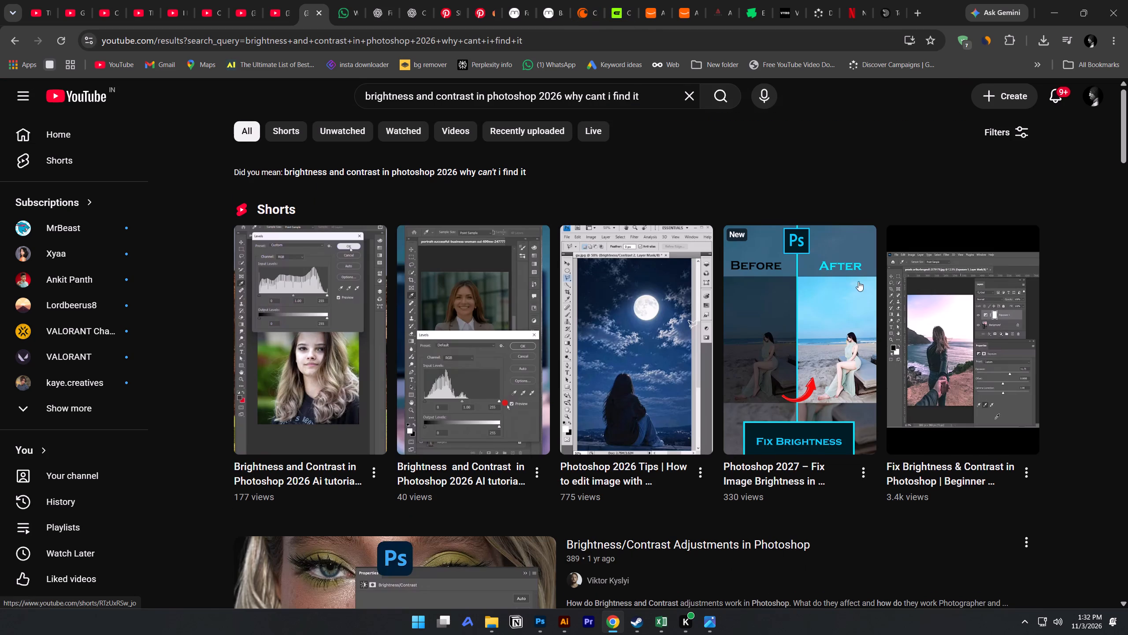
{"action": "scroll", "coordinate": [858, 281], "scroll_direction": "down", "scroll_amount": 4}
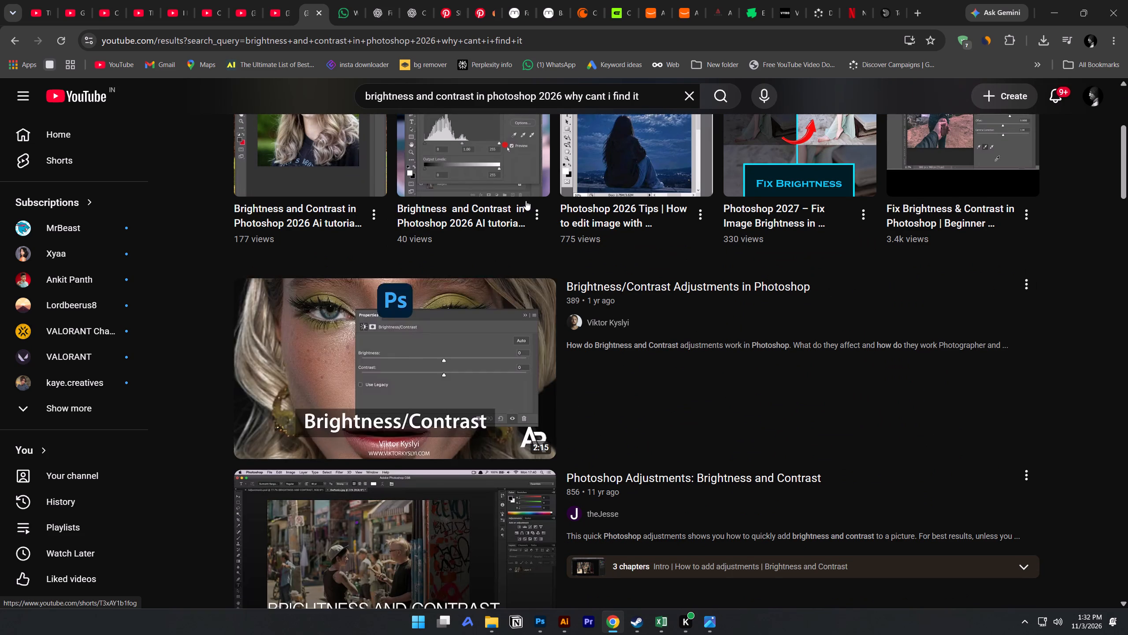
{"action": "scroll", "coordinate": [524, 205], "scroll_direction": "up", "scroll_amount": 6}
Copy the whole YouTube search phrase about not finding brightness and contrast in Photoshop 2026.
{"action": "left_click_drag", "start_coordinate": [645, 93], "coordinate": [236, 130]}
{"action": "key", "text": "ctrl+c"}
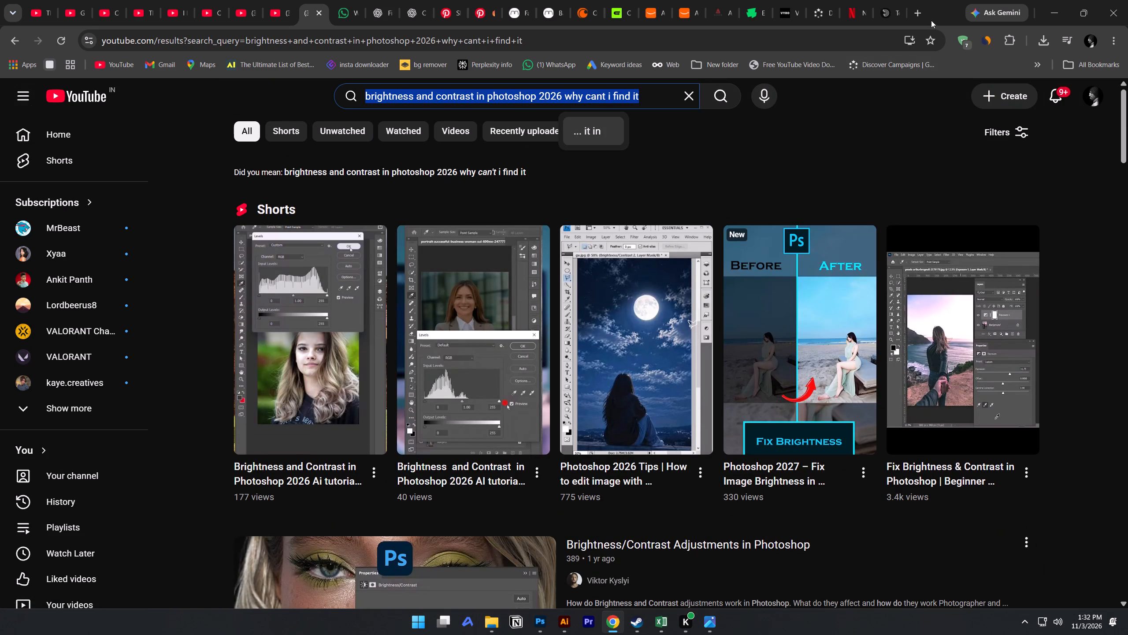
Search Google in a new browser tab for the copied phrase about not finding brightness and contrast in Photoshop 2026.
{"action": "left_click", "coordinate": [919, 13]}
{"action": "key", "text": "ctrl+v"}
{"action": "key", "text": "Return"}
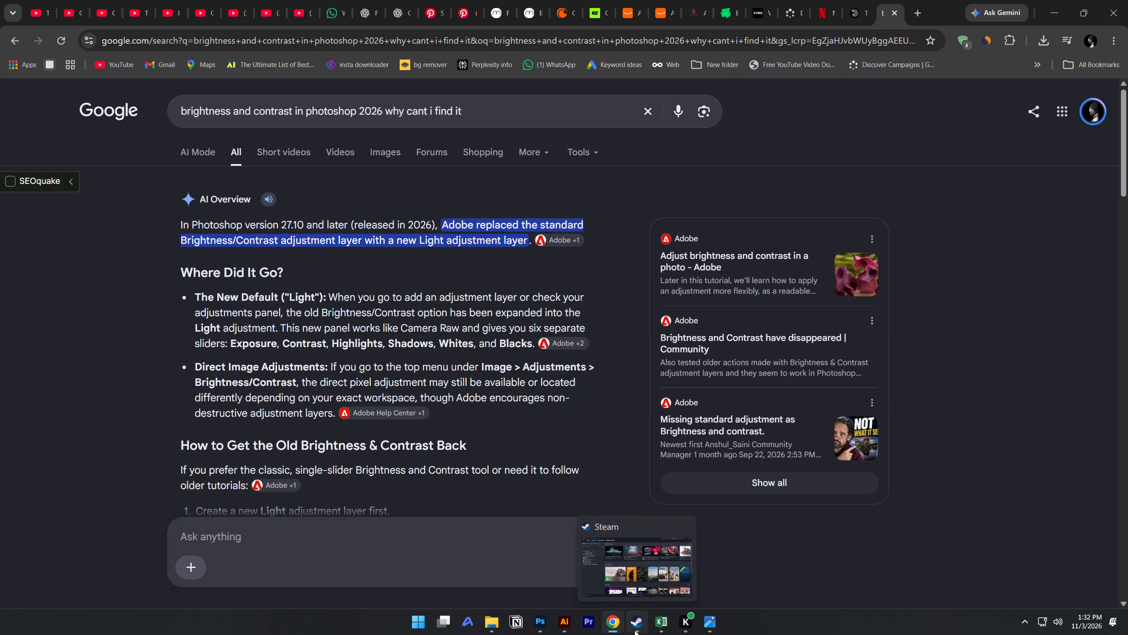
Switch to Photoshop and add a Light adjustment layer above the blue texture's Layer 2, clipped to it.
{"action": "left_click", "coordinate": [538, 622]}
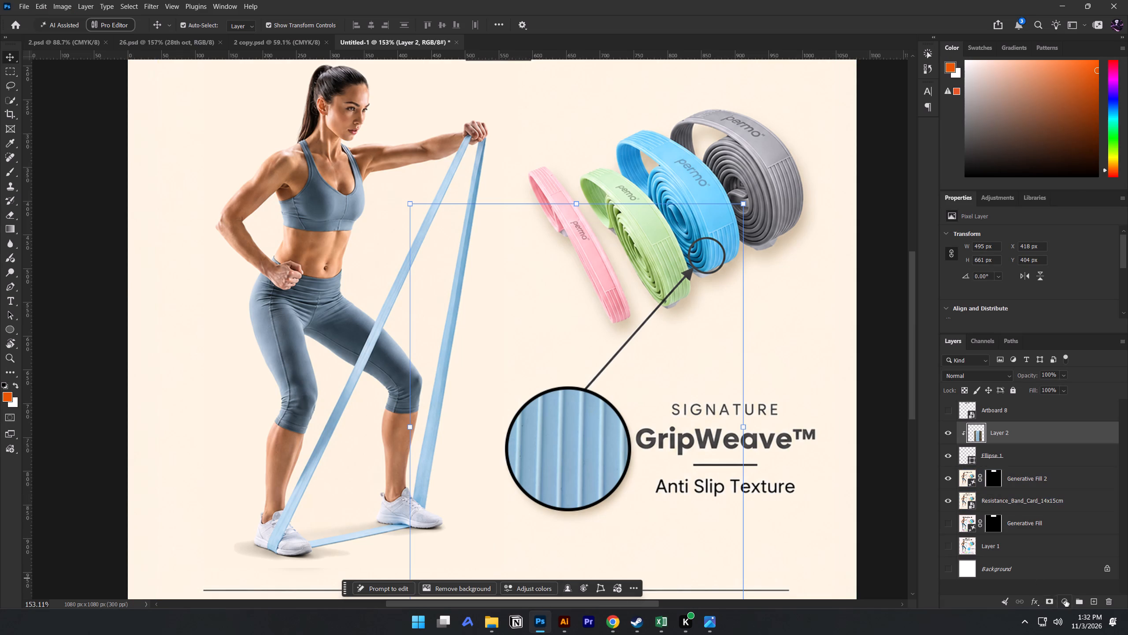
{"action": "left_click", "coordinate": [1065, 600]}
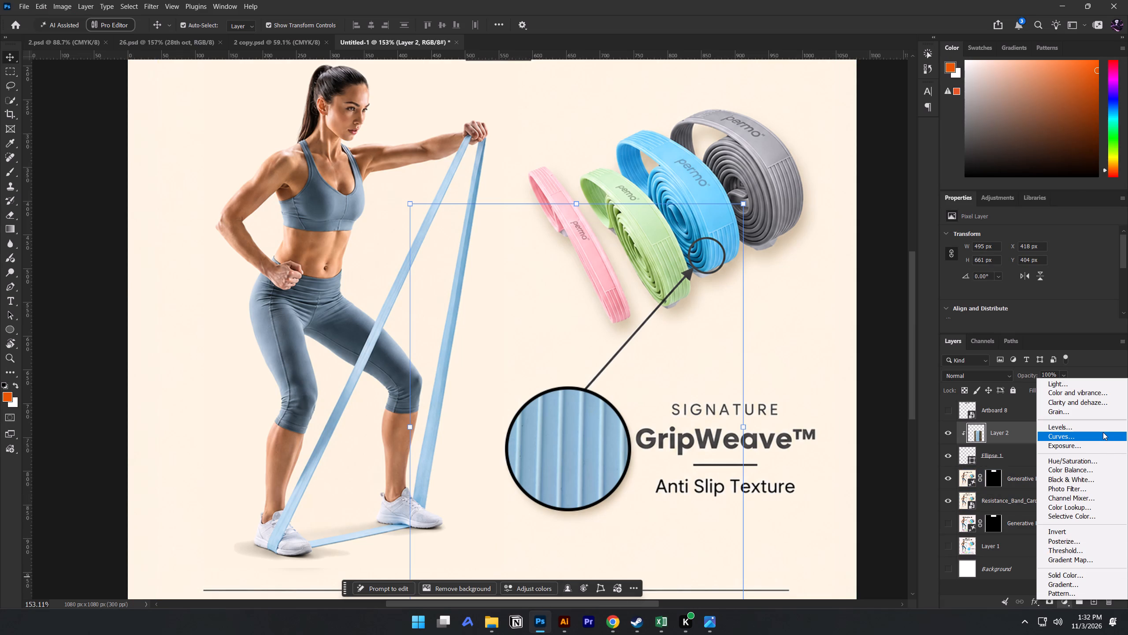
{"action": "left_click", "coordinate": [1088, 379]}
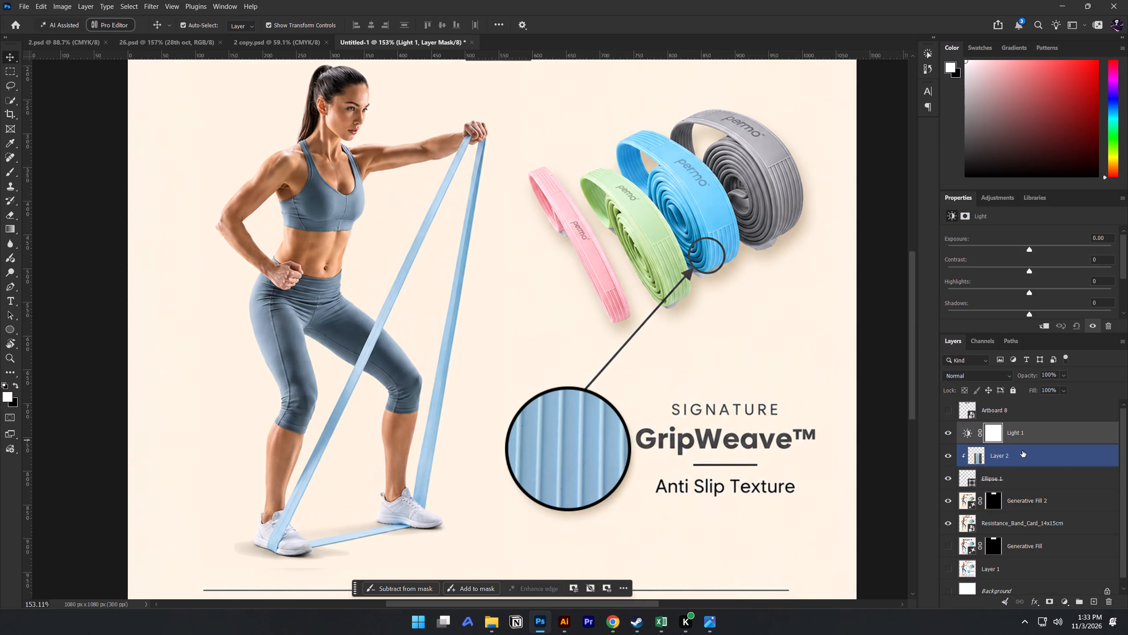
{"action": "left_click", "coordinate": [1041, 442], "text": "alt"}
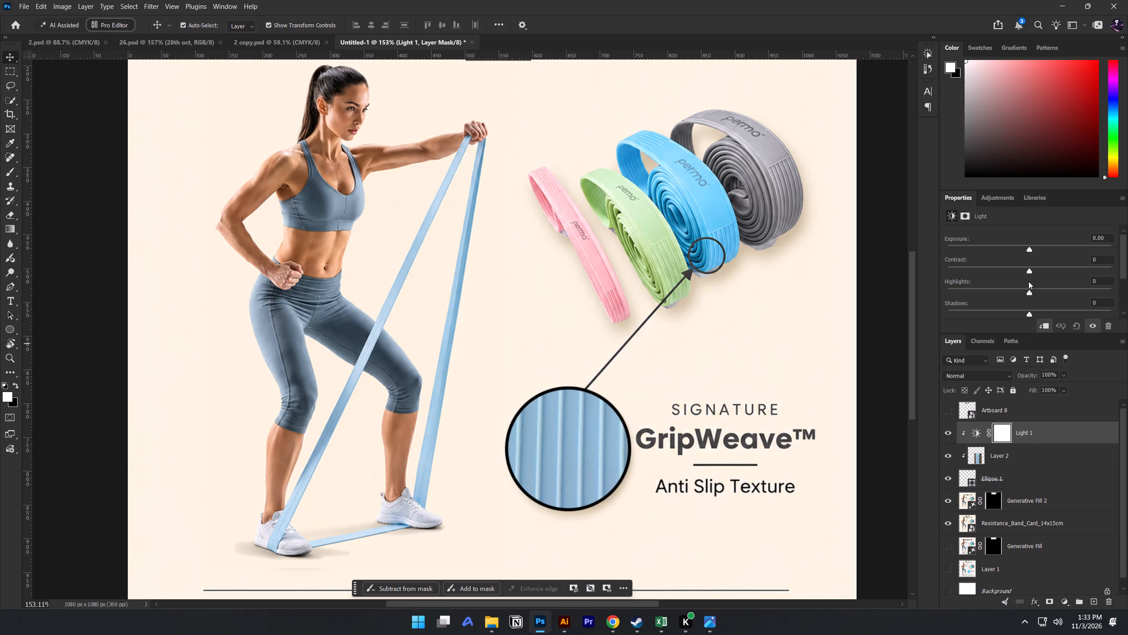
Collapse the colour picker area to make room for all of the Light adjustment's settings.
{"action": "left_click", "coordinate": [952, 45]}
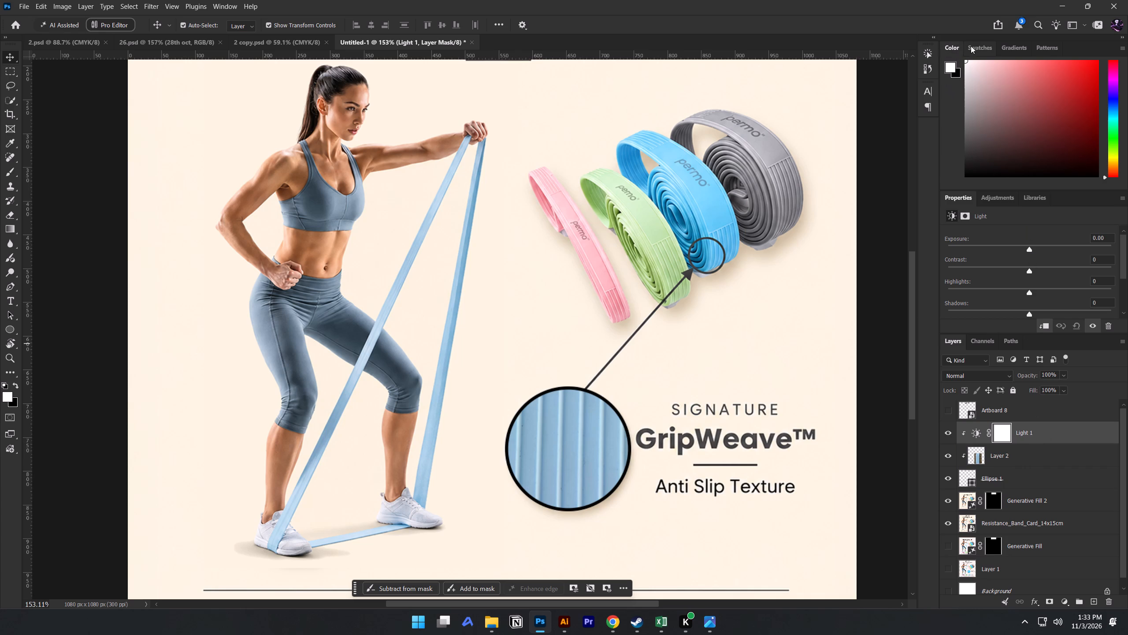
{"action": "left_click", "coordinate": [976, 45]}
{"action": "double_click", "coordinate": [949, 45]}
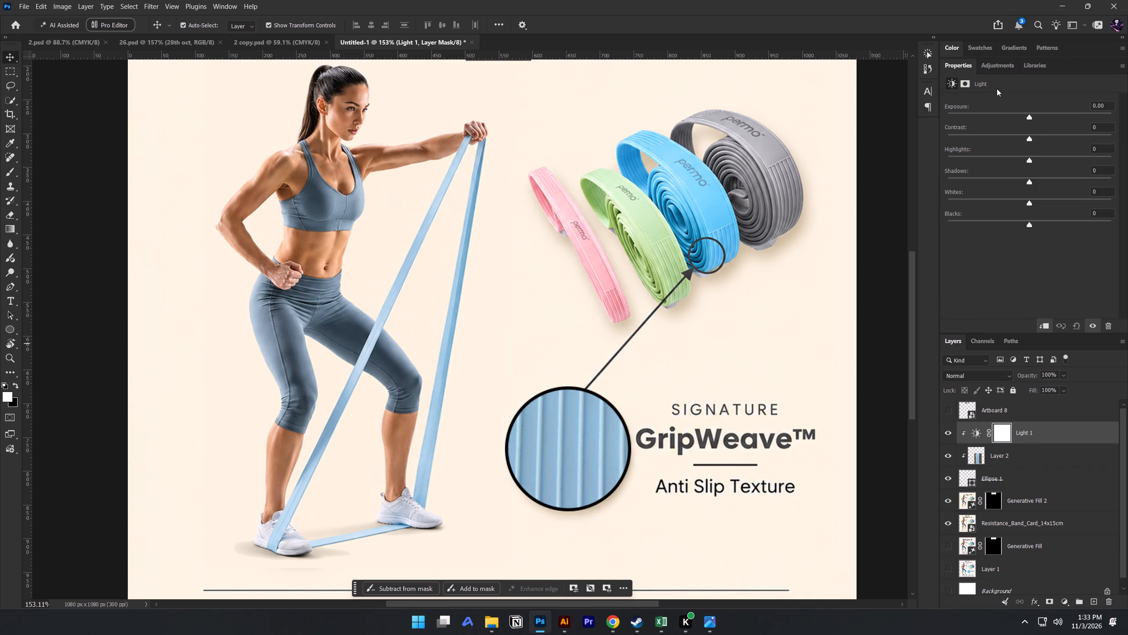
Set the Light adjustment to exposure -0.14, contrast +18, highlights +11, shadows -3, whites +13 and blacks -15.
{"action": "left_click", "coordinate": [980, 434]}
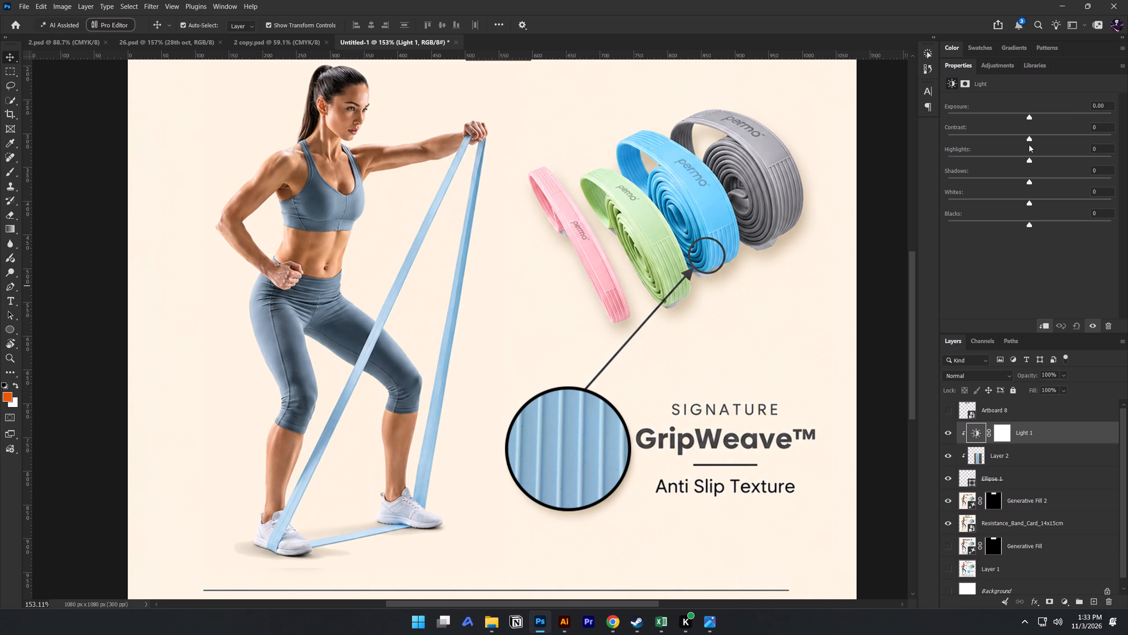
{"action": "left_click_drag", "start_coordinate": [1030, 136], "coordinate": [1042, 134]}
{"action": "left_click_drag", "start_coordinate": [1042, 134], "coordinate": [1044, 136]}
{"action": "left_click_drag", "start_coordinate": [1026, 162], "coordinate": [1041, 164]}
{"action": "left_click_drag", "start_coordinate": [1041, 164], "coordinate": [1039, 164]}
{"action": "left_click_drag", "start_coordinate": [1027, 179], "coordinate": [1038, 187]}
{"action": "left_click_drag", "start_coordinate": [1038, 187], "coordinate": [1027, 189]}
{"action": "left_click_drag", "start_coordinate": [1030, 204], "coordinate": [1050, 211]}
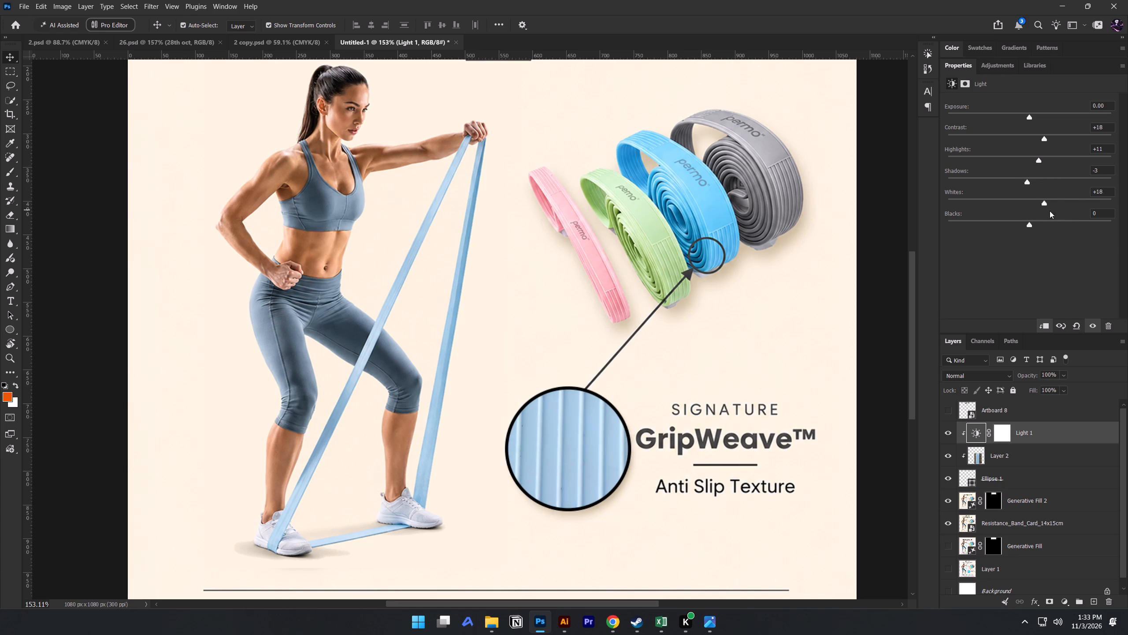
{"action": "left_click_drag", "start_coordinate": [1050, 211], "coordinate": [1040, 219]}
{"action": "left_click_drag", "start_coordinate": [1031, 226], "coordinate": [1017, 238]}
{"action": "left_click_drag", "start_coordinate": [1028, 119], "coordinate": [1016, 135]}
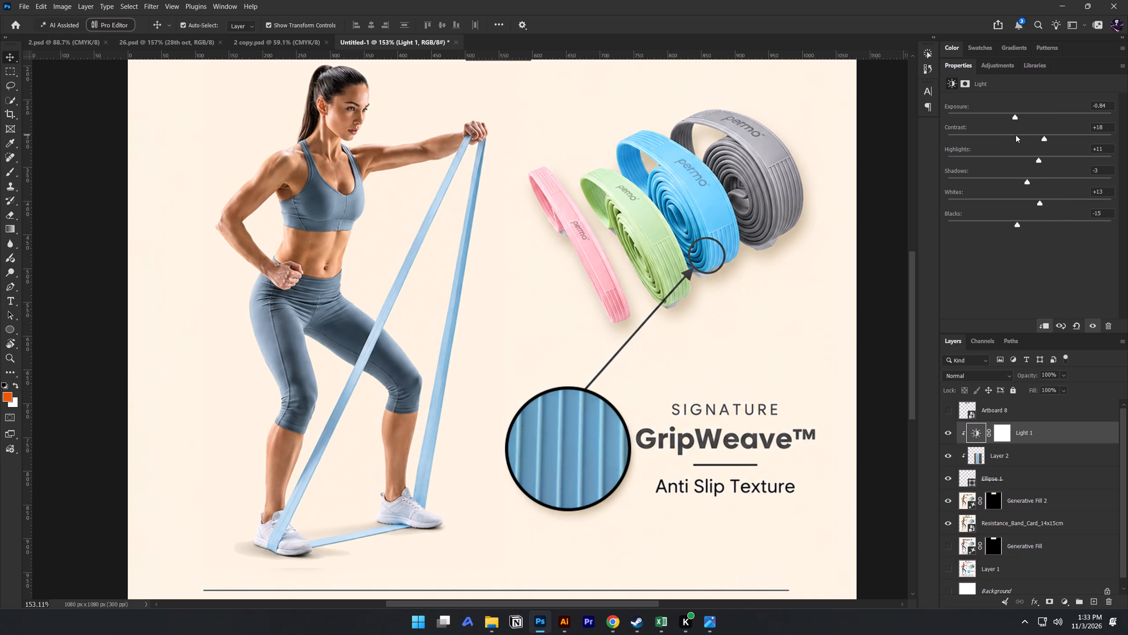
{"action": "left_click_drag", "start_coordinate": [1016, 135], "coordinate": [1027, 135]}
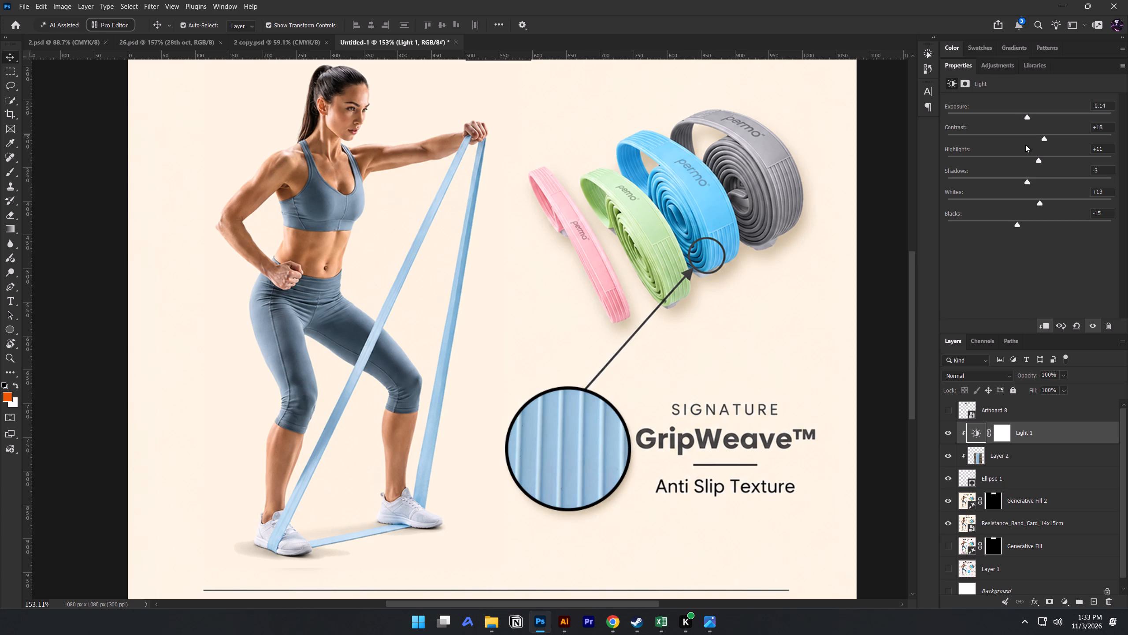
Add a Hue/Saturation adjustment layer above Light 1 with saturation +38, and clip it to the blue texture.
{"action": "left_click", "coordinate": [1065, 601]}
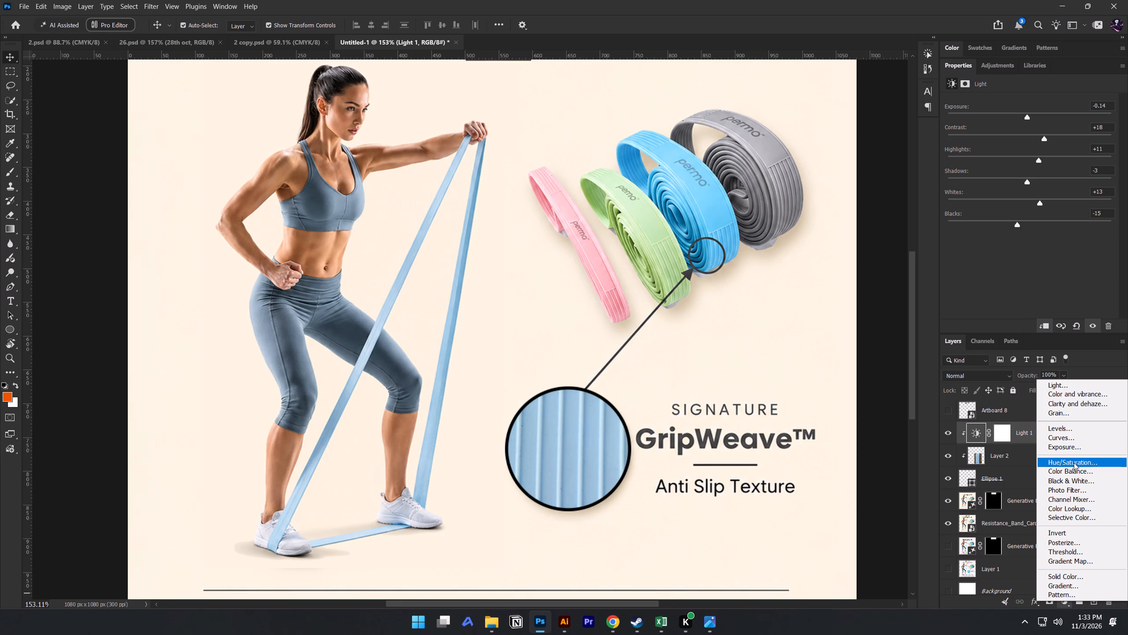
{"action": "left_click", "coordinate": [1074, 463]}
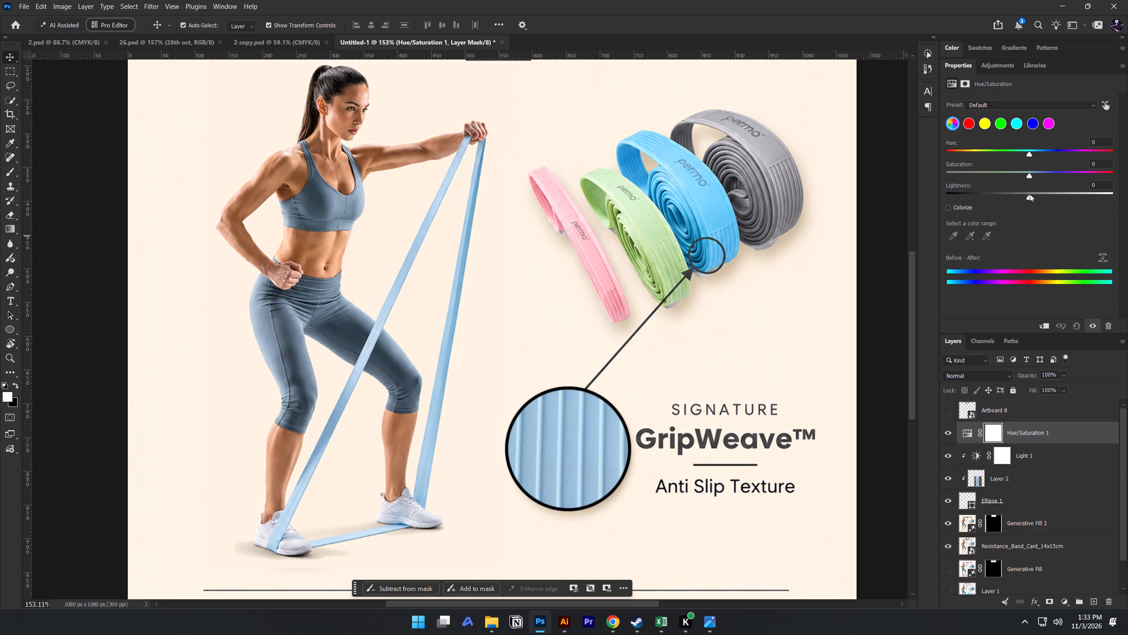
{"action": "left_click_drag", "start_coordinate": [1031, 177], "coordinate": [1064, 179]}
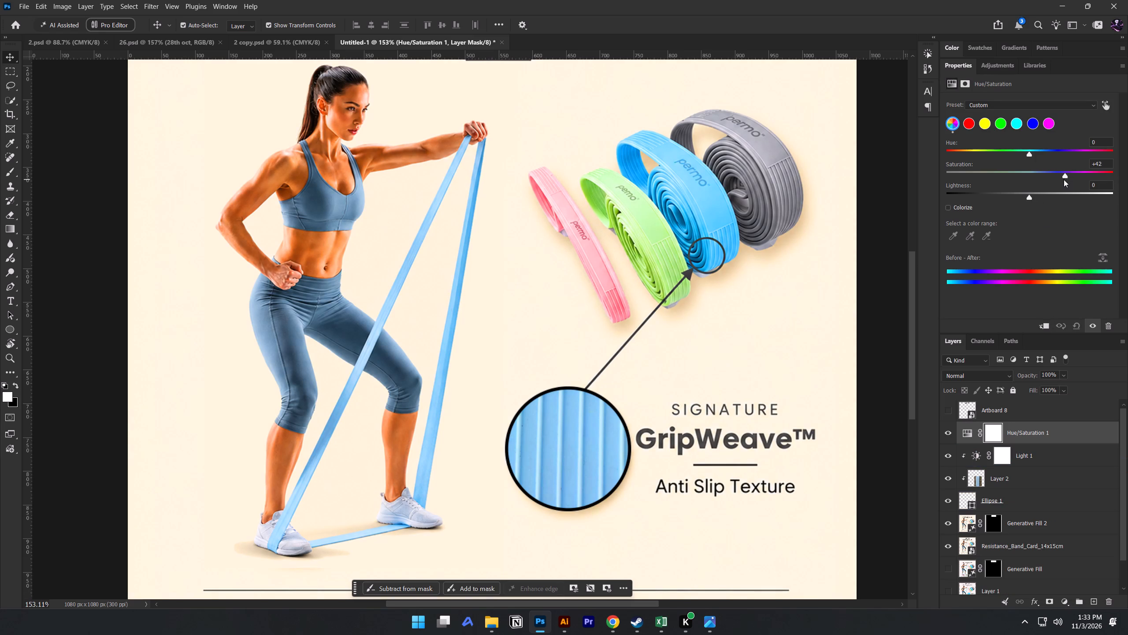
{"action": "left_click_drag", "start_coordinate": [1064, 179], "coordinate": [1061, 179]}
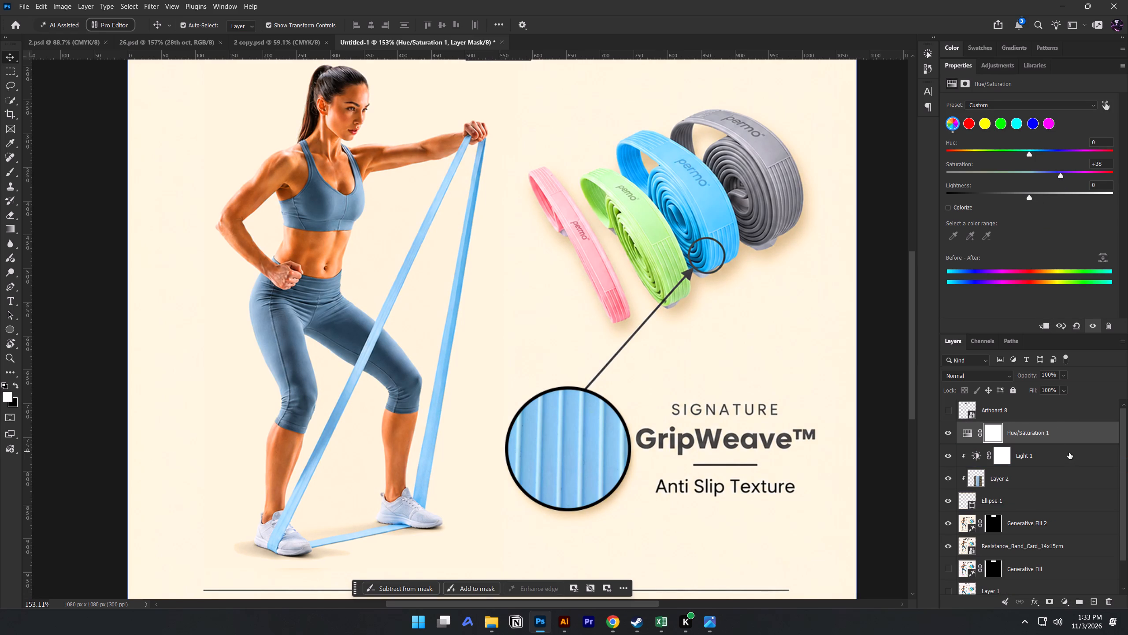
{"action": "left_click", "coordinate": [1080, 444], "text": "alt"}
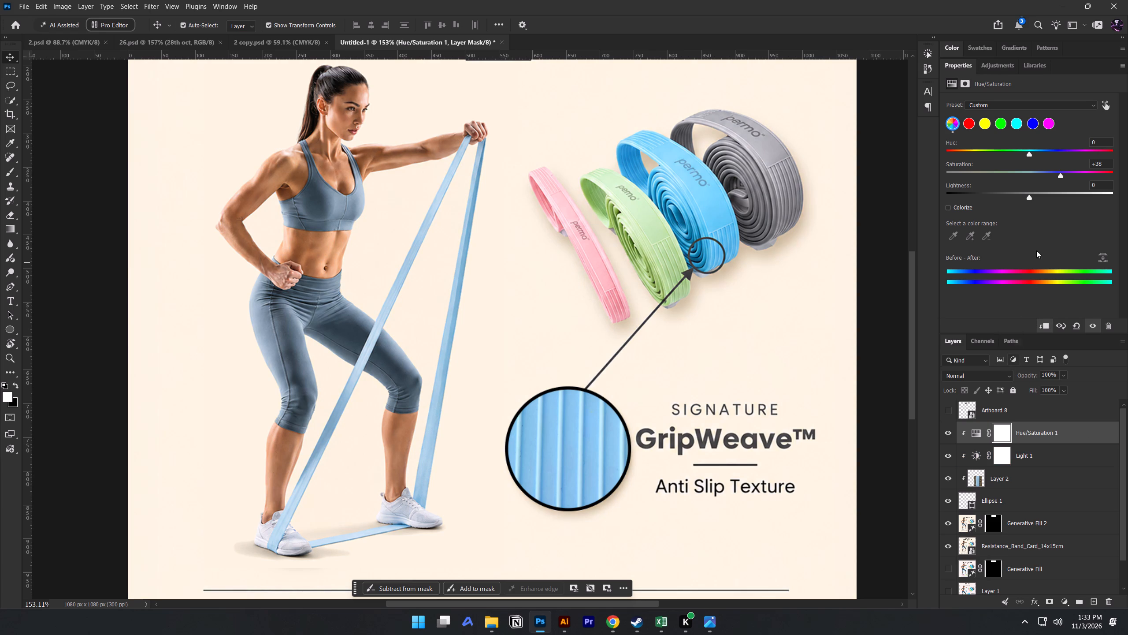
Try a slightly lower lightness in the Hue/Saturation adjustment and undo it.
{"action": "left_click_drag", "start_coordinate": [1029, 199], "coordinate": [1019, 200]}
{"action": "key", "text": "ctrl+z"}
Set the Hue/Saturation adjustment's saturation to +46 and check the texture circle against the whole card.
{"action": "left_click_drag", "start_coordinate": [1060, 176], "coordinate": [1073, 174]}
{"action": "left_click_drag", "start_coordinate": [1073, 174], "coordinate": [1068, 176]}
{"action": "scroll", "coordinate": [804, 172], "scroll_direction": "down", "scroll_amount": 4}
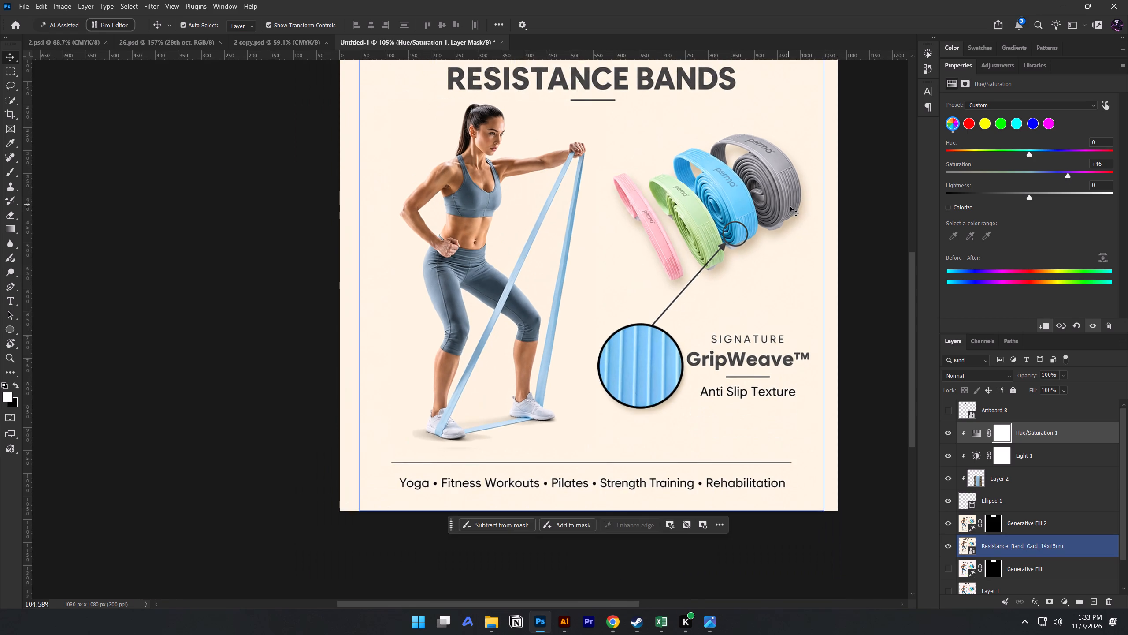
{"action": "scroll", "coordinate": [791, 210], "scroll_direction": "down", "scroll_amount": 2}
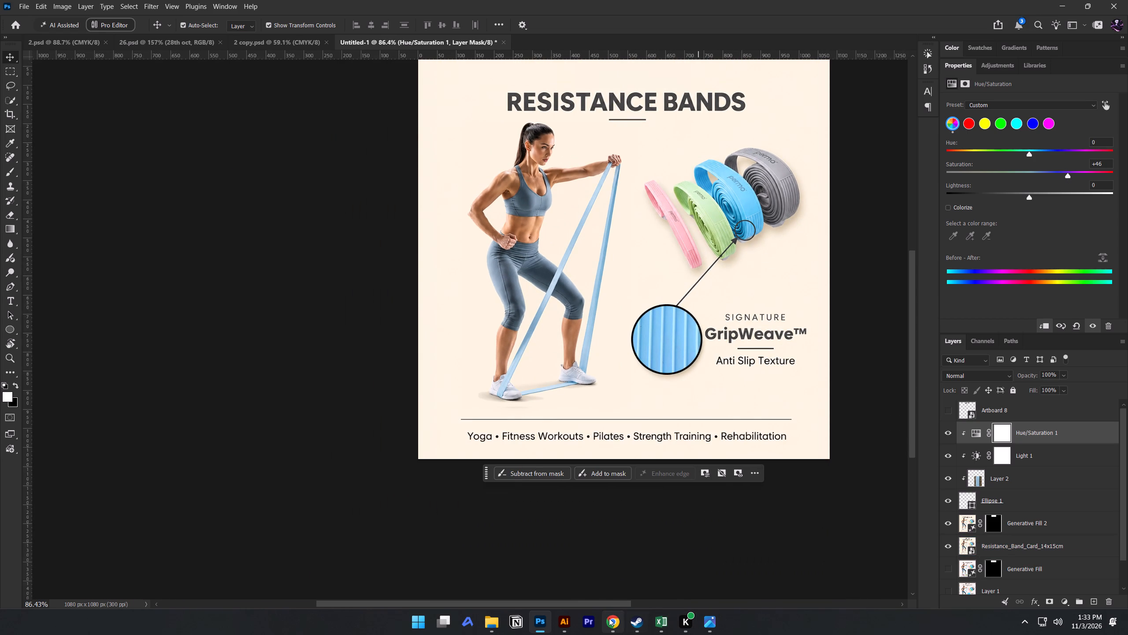
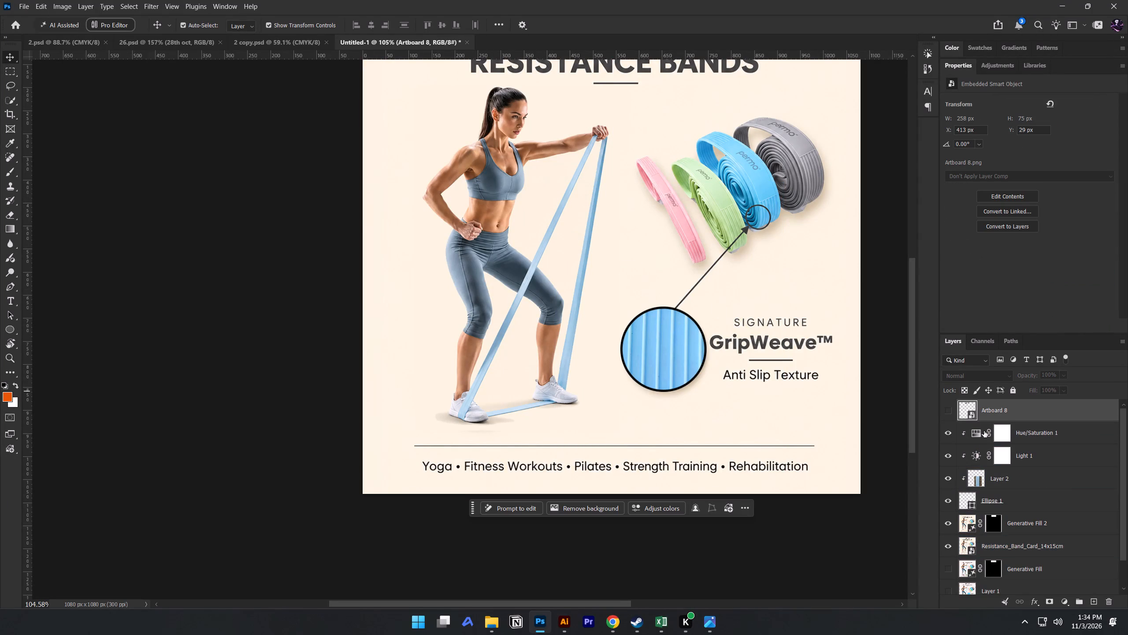
Make the hidden Artboard 8 layer visible and check its permo logo above the RESISTANCE BANDS title against the whole card.
{"action": "left_click", "coordinate": [946, 412]}
{"action": "scroll", "coordinate": [751, 251], "scroll_direction": "down", "scroll_amount": 4}
{"action": "key", "text": "space"}
{"action": "key", "text": "space"}
{"action": "key", "text": "space"}
{"action": "key", "text": "space"}
{"action": "left_click_drag", "start_coordinate": [710, 195], "coordinate": [616, 248]}
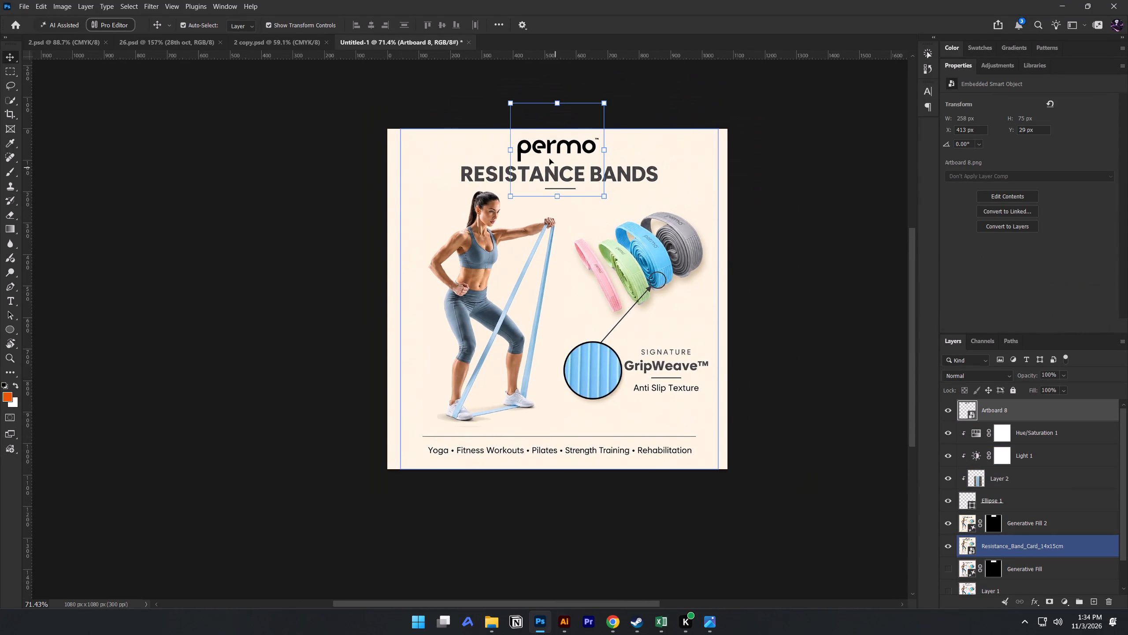
{"action": "scroll", "coordinate": [549, 146], "scroll_direction": "up", "scroll_amount": 2}
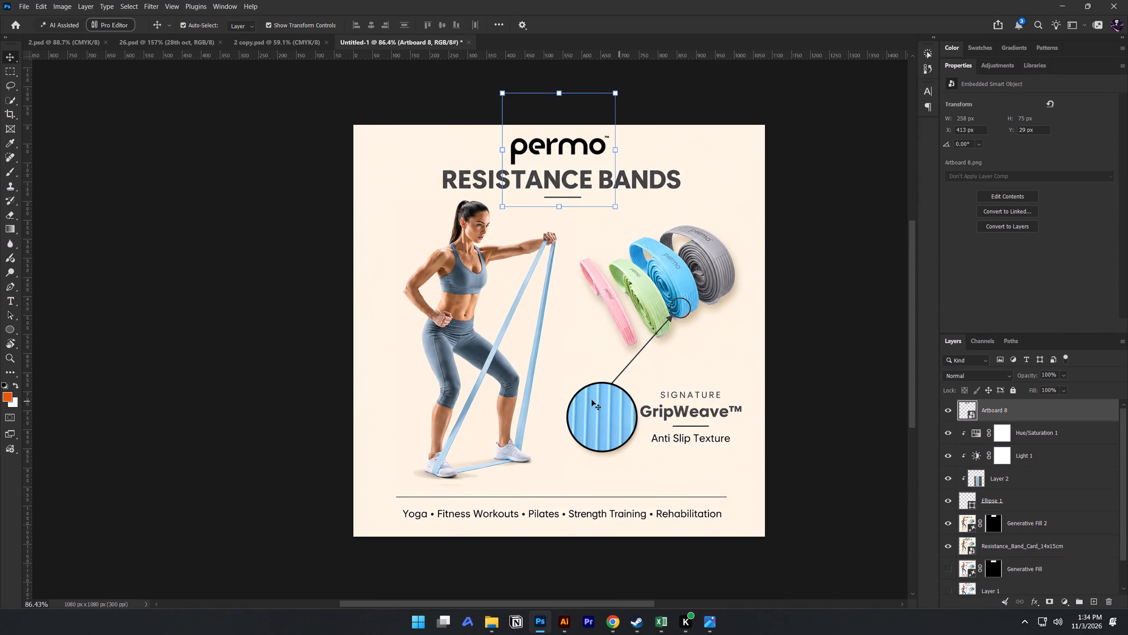
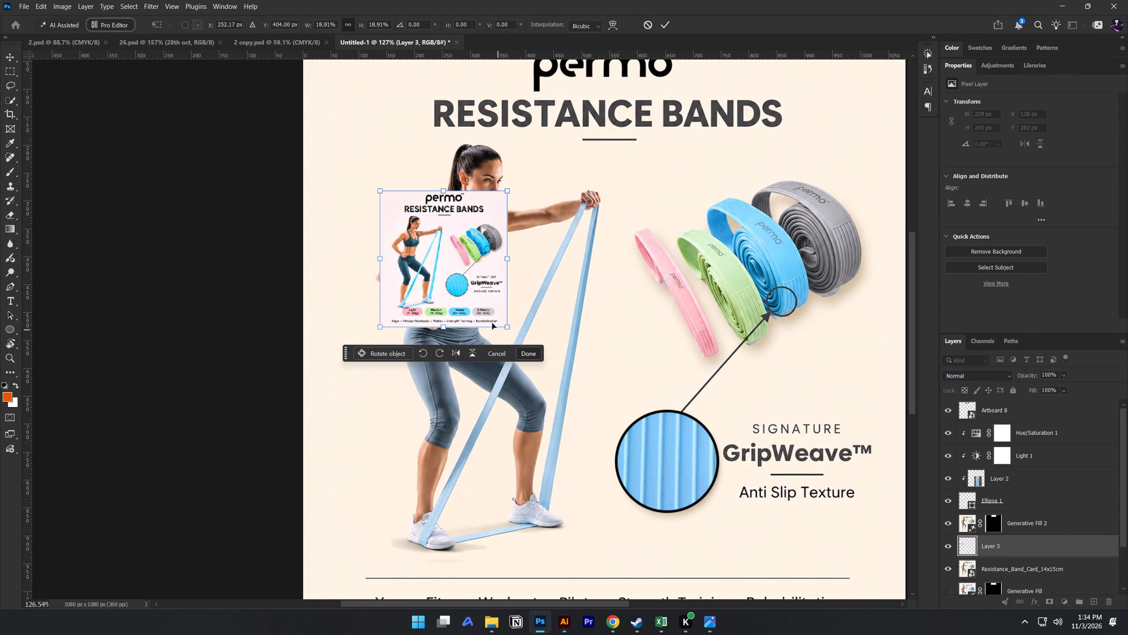
Enlarge the pasted reference card on Layer 3 to about 380 × 407 px.
{"action": "left_click_drag", "start_coordinate": [509, 330], "coordinate": [633, 383]}
{"action": "key", "text": "Return"}
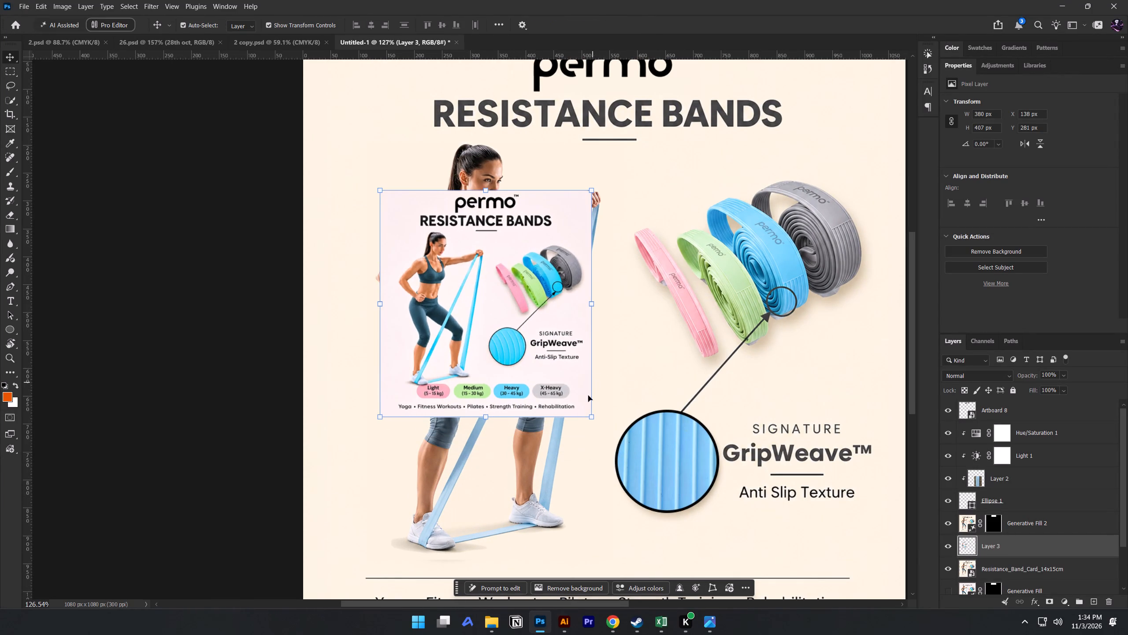
Draw a rectangle about 134 × 52 px near the divider line, beneath the woman's feet.
{"action": "scroll", "coordinate": [517, 439], "scroll_direction": "up", "scroll_amount": 2}
{"action": "key", "text": "space"}
{"action": "key", "text": "space"}
{"action": "key", "text": "space"}
{"action": "key", "text": "space"}
{"action": "left_click_drag", "start_coordinate": [546, 441], "coordinate": [524, 319]}
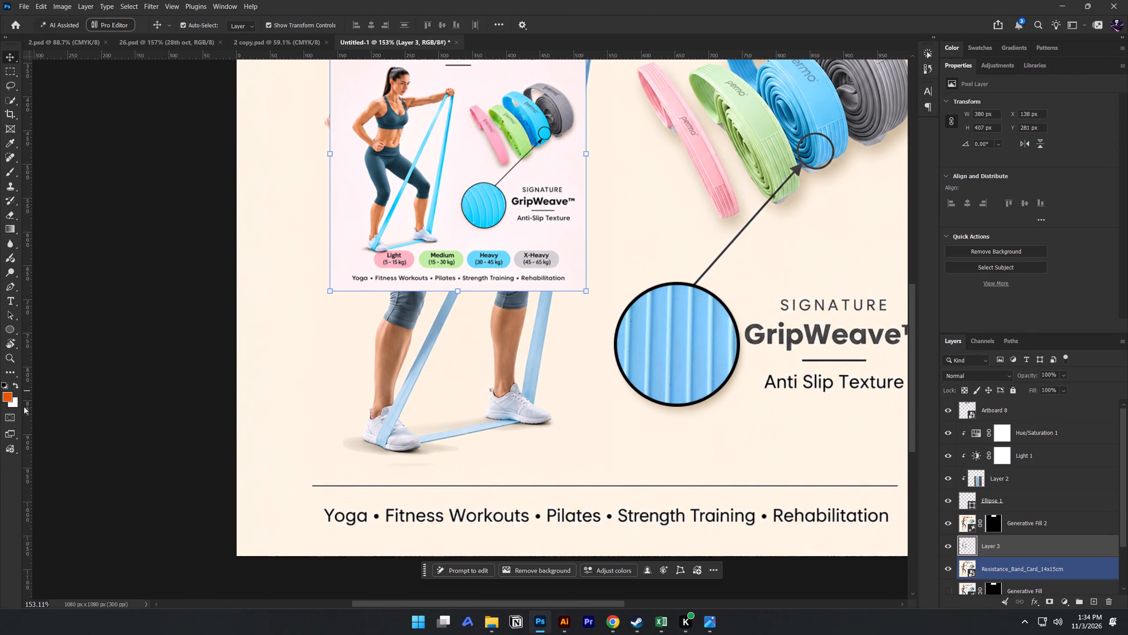
{"action": "left_click_drag", "start_coordinate": [11, 328], "coordinate": [82, 353]}
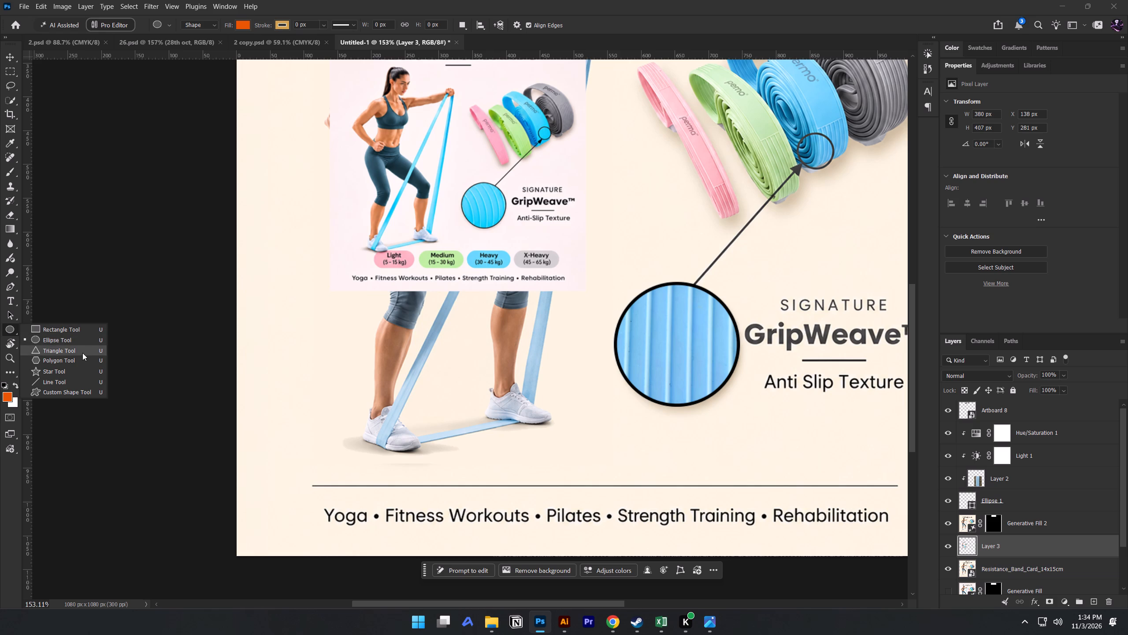
{"action": "left_click_drag", "start_coordinate": [82, 353], "coordinate": [82, 332]}
{"action": "left_click_drag", "start_coordinate": [538, 450], "coordinate": [627, 486]}
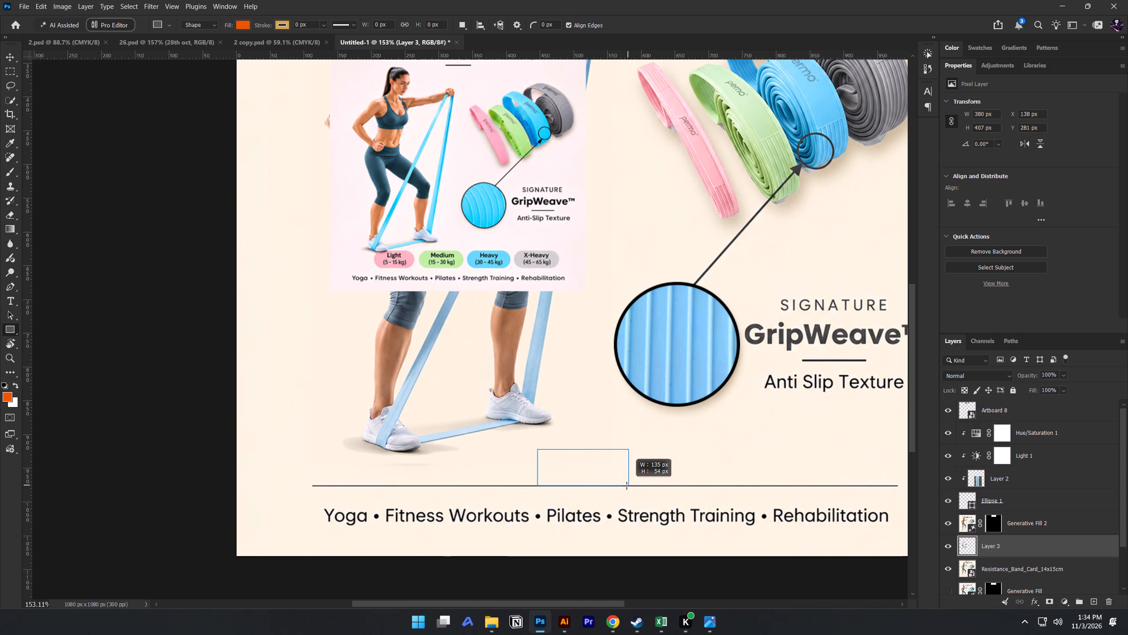
{"action": "left_click_drag", "start_coordinate": [627, 486], "coordinate": [627, 484]}
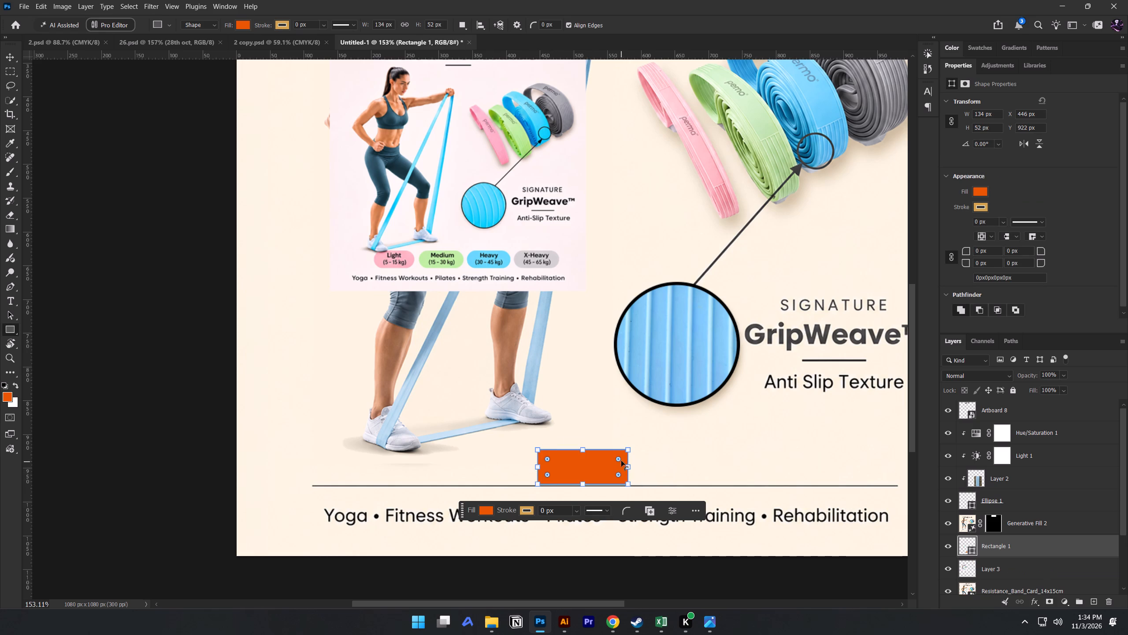
Round the orange rectangle's corners to 26 px and place the pill just above the divider, at about X 372, Y 908 px.
{"action": "left_click_drag", "start_coordinate": [619, 458], "coordinate": [615, 461]}
{"action": "key", "text": "v"}
{"action": "left_click_drag", "start_coordinate": [593, 471], "coordinate": [564, 462]}
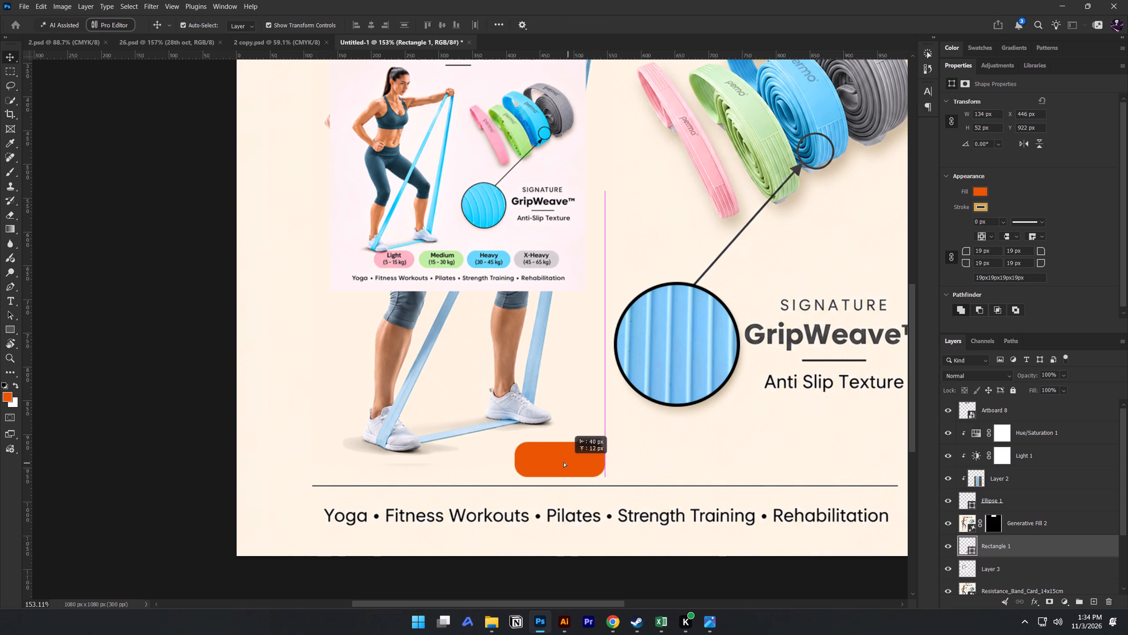
{"action": "left_click_drag", "start_coordinate": [564, 462], "coordinate": [546, 465]}
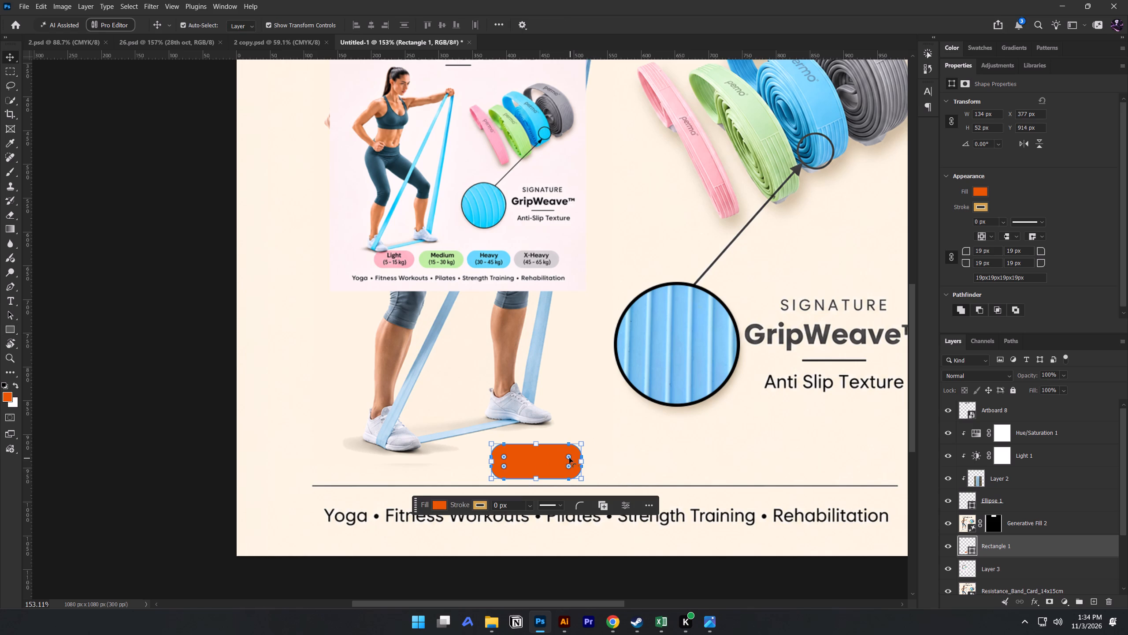
{"action": "left_click_drag", "start_coordinate": [568, 458], "coordinate": [497, 464]}
{"action": "key", "text": "v"}
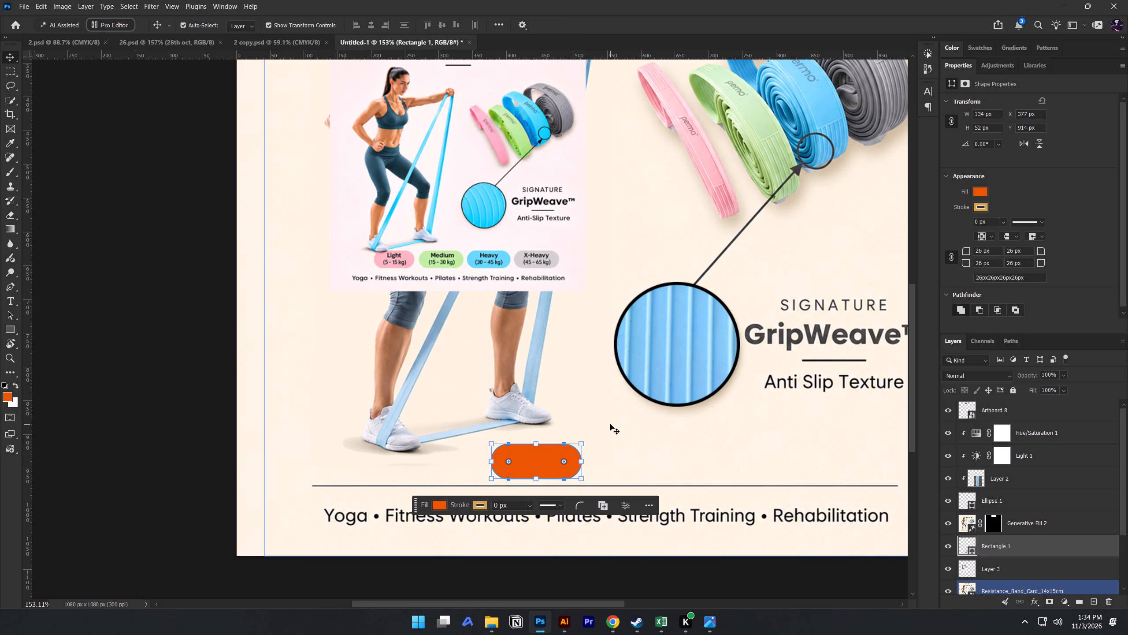
{"action": "left_click", "coordinate": [610, 424]}
{"action": "scroll", "coordinate": [532, 454], "scroll_direction": "up", "scroll_amount": 2}
{"action": "left_click_drag", "start_coordinate": [534, 468], "coordinate": [531, 463]}
Fill the pill with pink fdb3c0 sampled from the reference card's Light pill.
{"action": "double_click", "coordinate": [966, 540]}
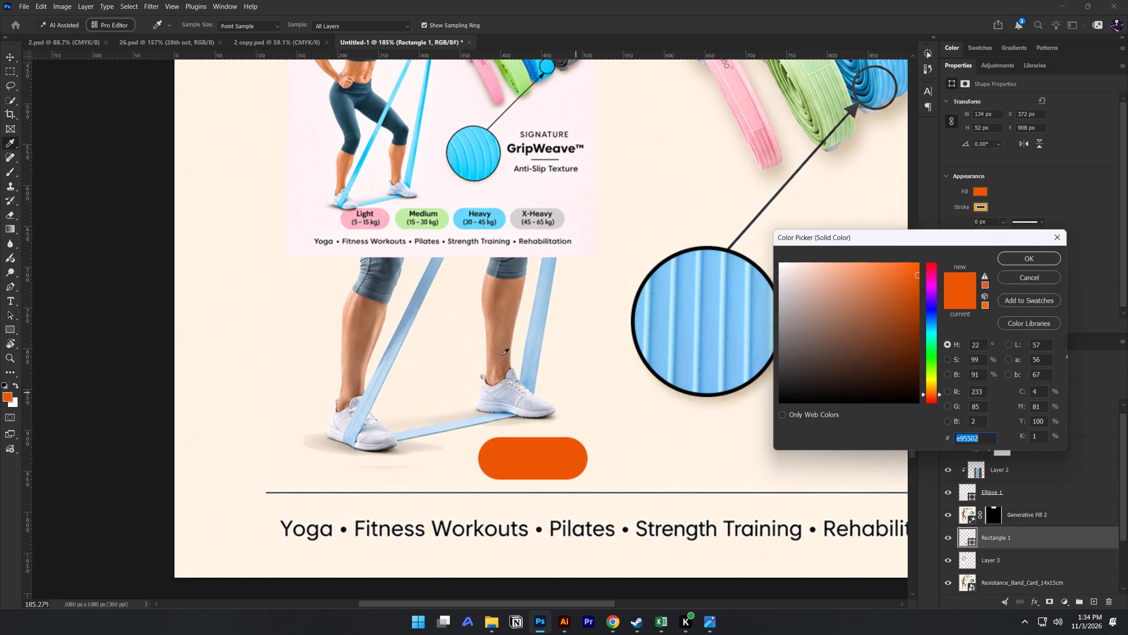
{"action": "left_click", "coordinate": [382, 217]}
{"action": "left_click", "coordinate": [1026, 259]}
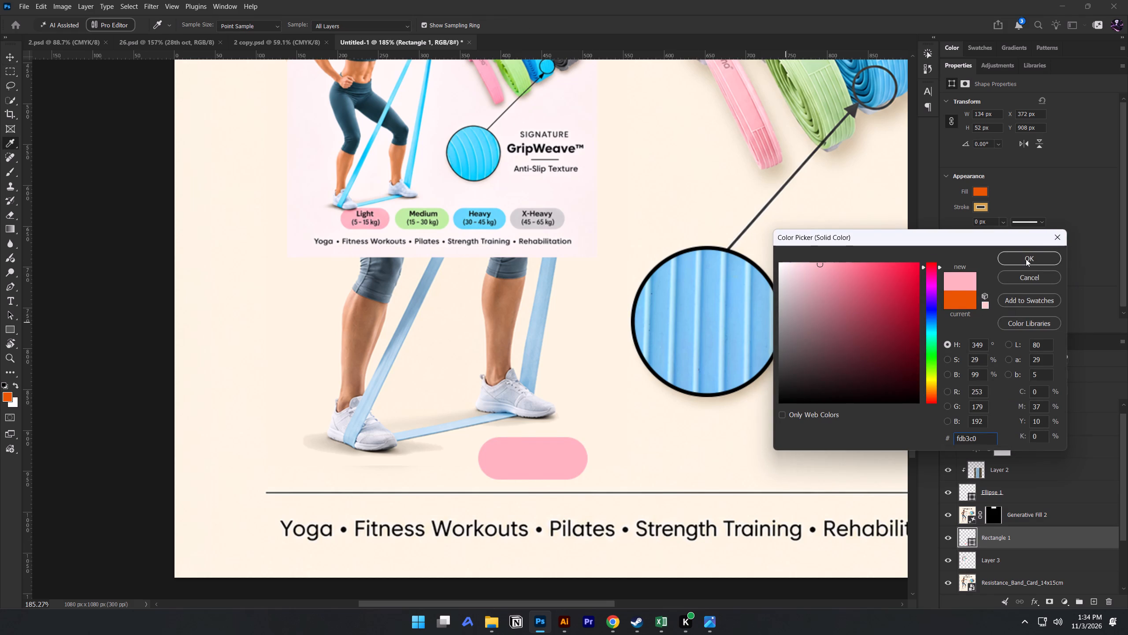
{"action": "scroll", "coordinate": [530, 452], "scroll_direction": "up", "scroll_amount": 1}
{"action": "left_click", "coordinate": [545, 458]}
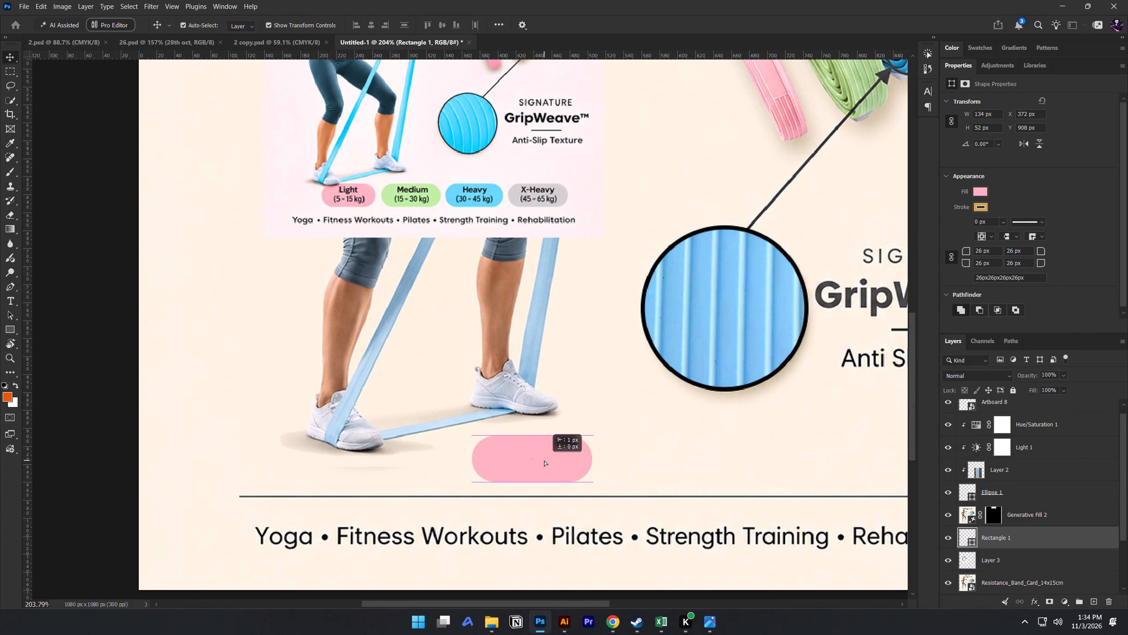
Add a two-line text label reading "light" and "(5-15kg)" near the pink pill.
{"action": "key", "text": "t"}
{"action": "left_click", "coordinate": [613, 409]}
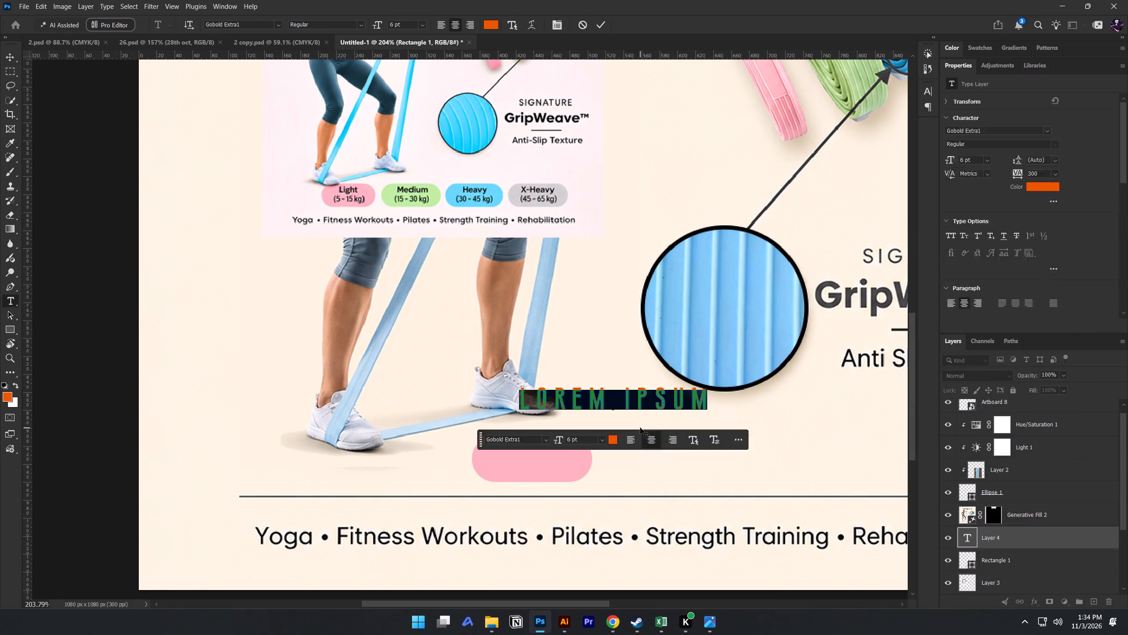
{"action": "type", "text": "light"}
{"action": "key", "text": "Return"}
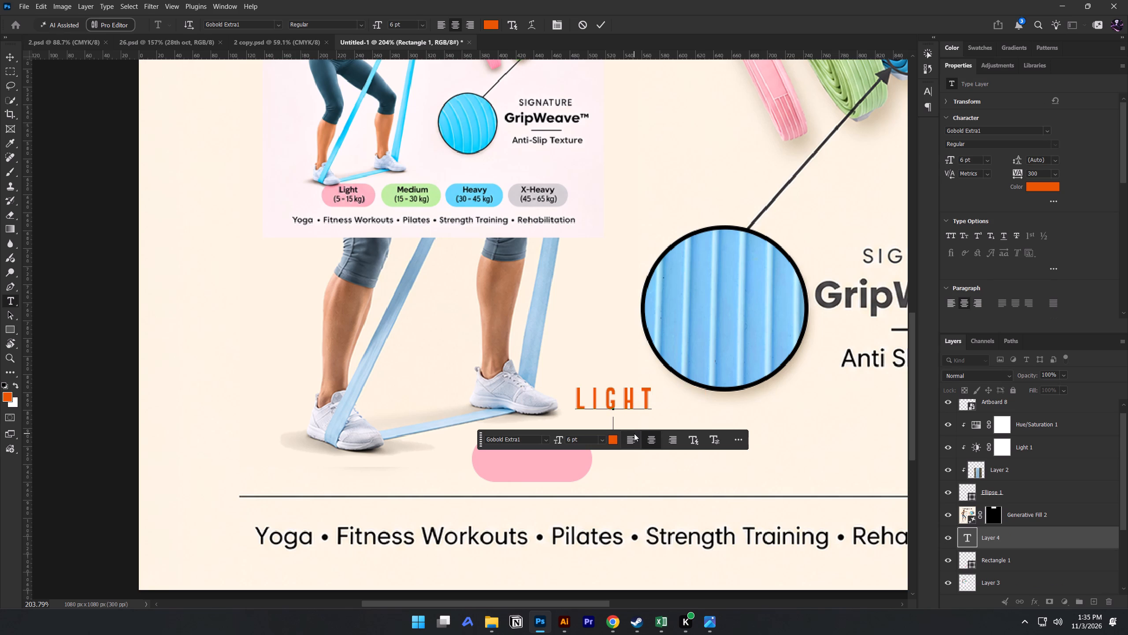
{"action": "key", "text": "shift+parenleft"}
{"action": "key", "text": "5"}
{"action": "key", "text": "minus"}
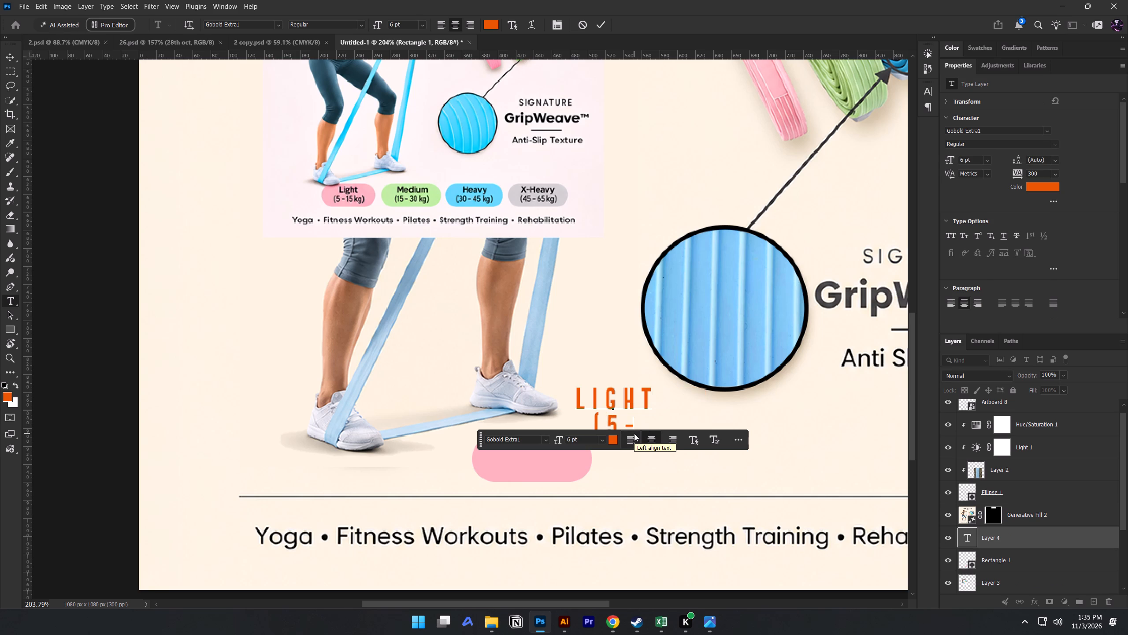
{"action": "type", "text": "15kg"}
{"action": "key", "text": "shift+parenright"}
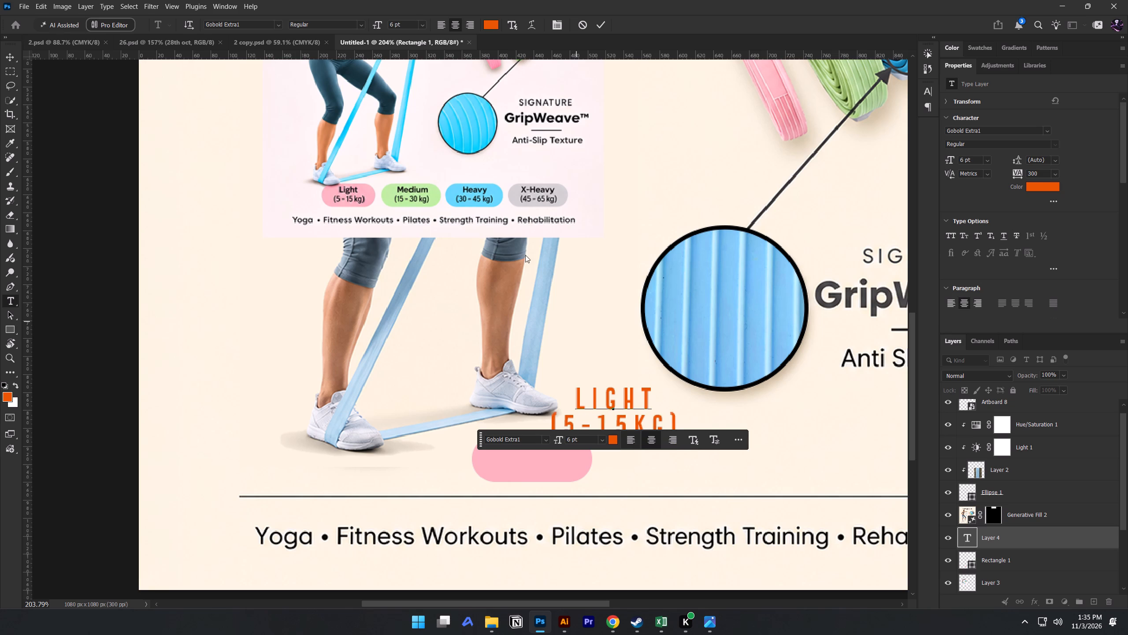
{"action": "left_click", "coordinate": [598, 26]}
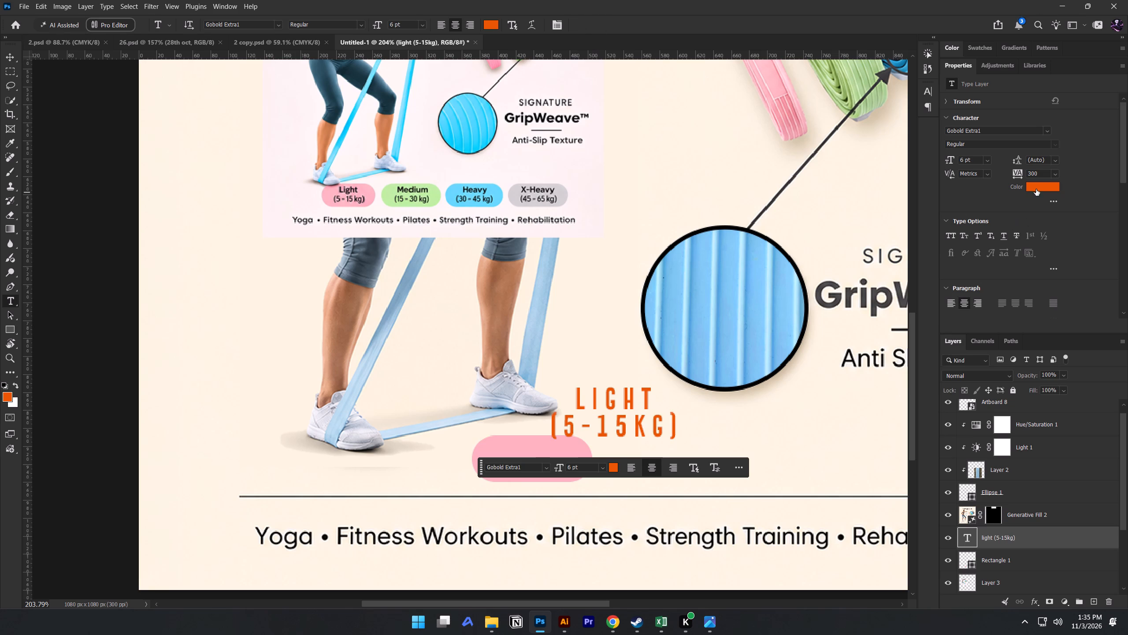
Set the new text label in black Montserrat Bold.
{"action": "left_click", "coordinate": [1036, 187]}
{"action": "left_click_drag", "start_coordinate": [816, 375], "coordinate": [689, 459]}
{"action": "left_click", "coordinate": [1025, 262]}
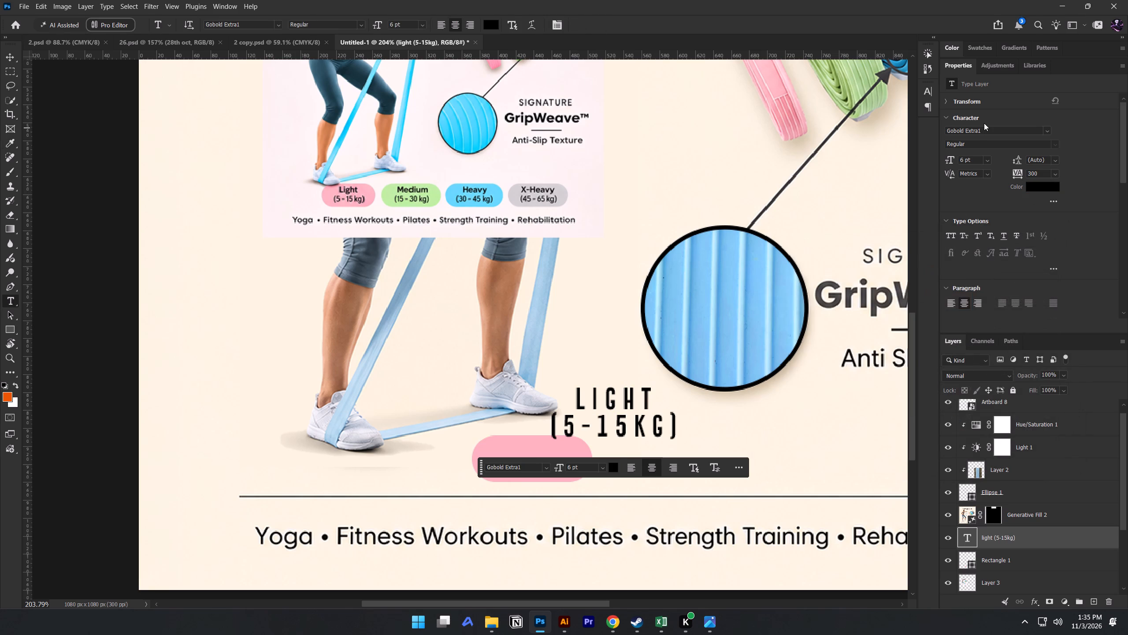
{"action": "double_click", "coordinate": [984, 123]}
{"action": "left_click", "coordinate": [983, 127]}
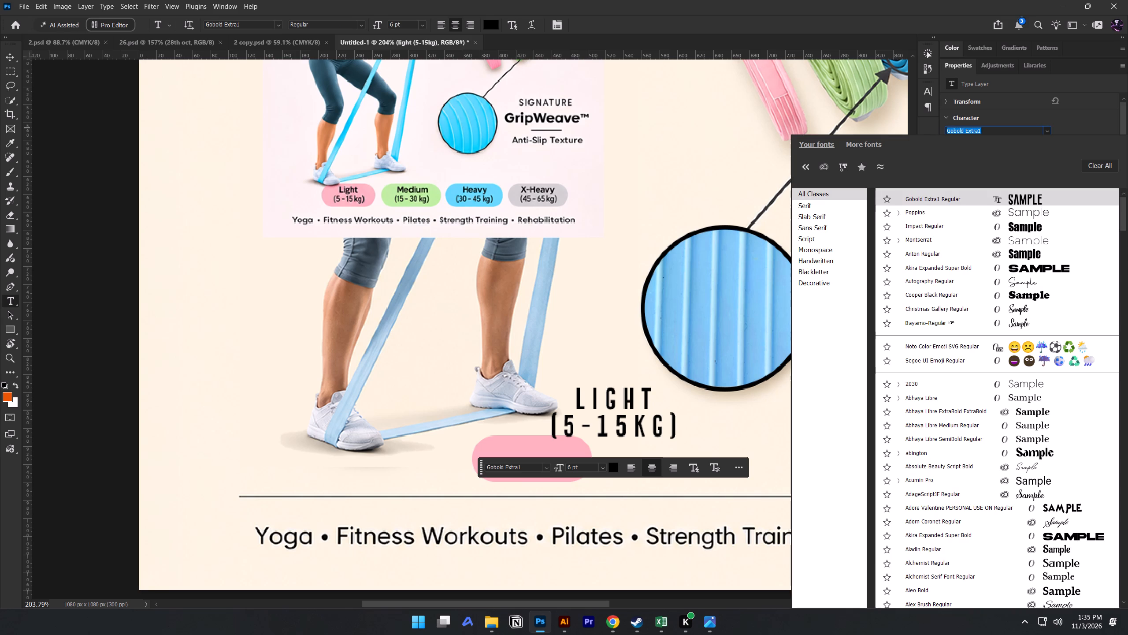
{"action": "left_click", "coordinate": [973, 239]}
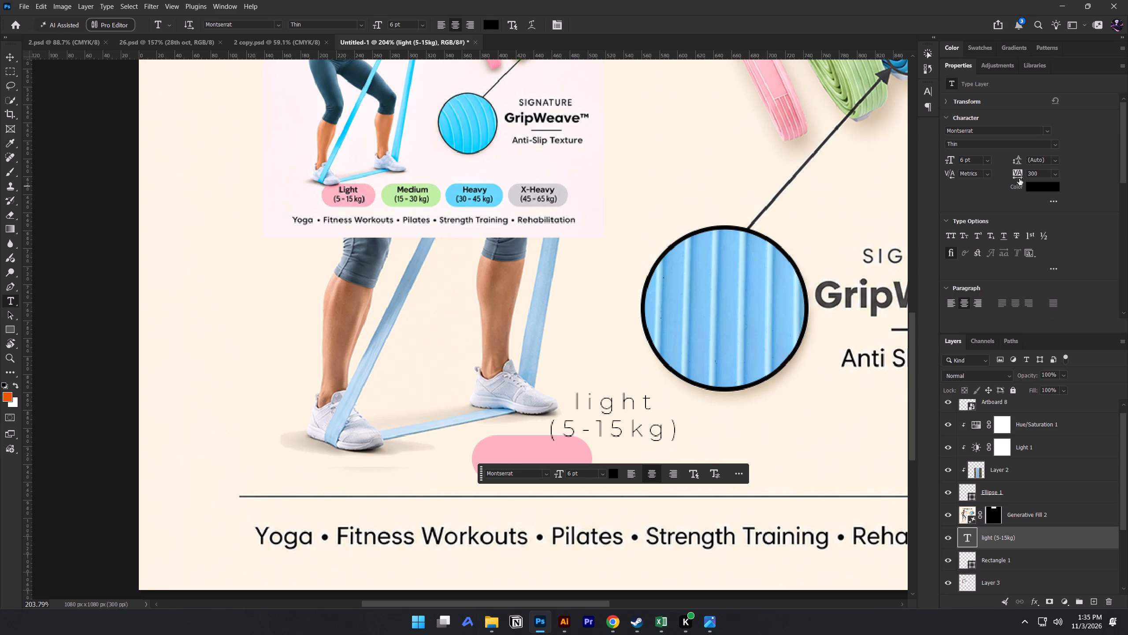
{"action": "left_click", "coordinate": [1059, 146]}
{"action": "left_click", "coordinate": [1010, 237]}
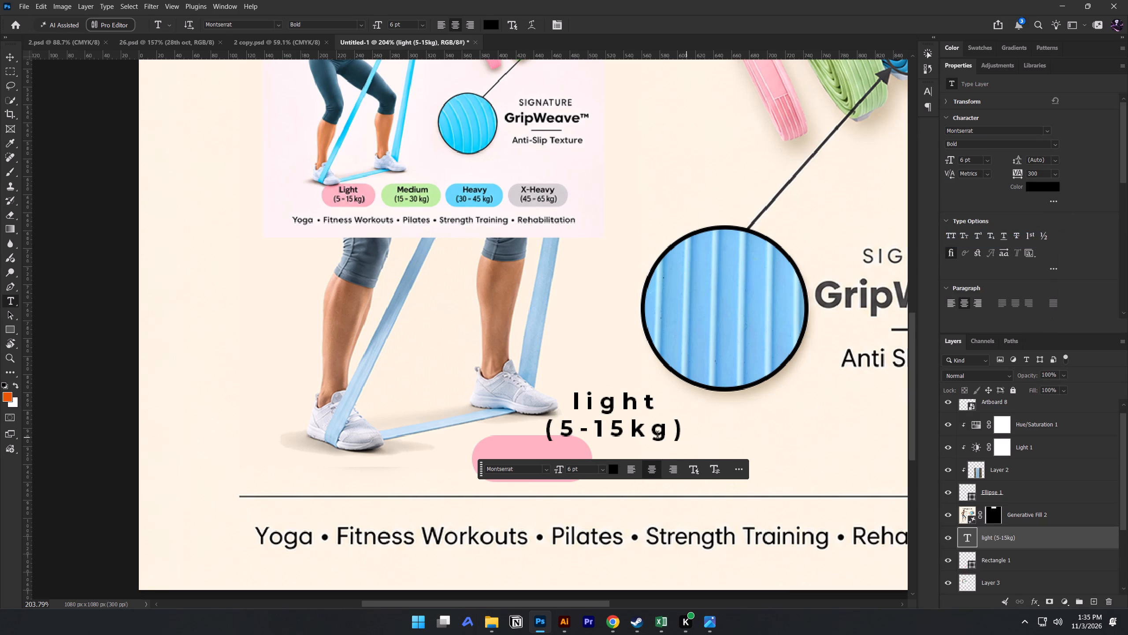
Capitalize the first letter of the label so it reads "Light".
{"action": "scroll", "coordinate": [577, 429], "scroll_direction": "up", "scroll_amount": 2}
{"action": "left_click_drag", "start_coordinate": [581, 402], "coordinate": [573, 402]}
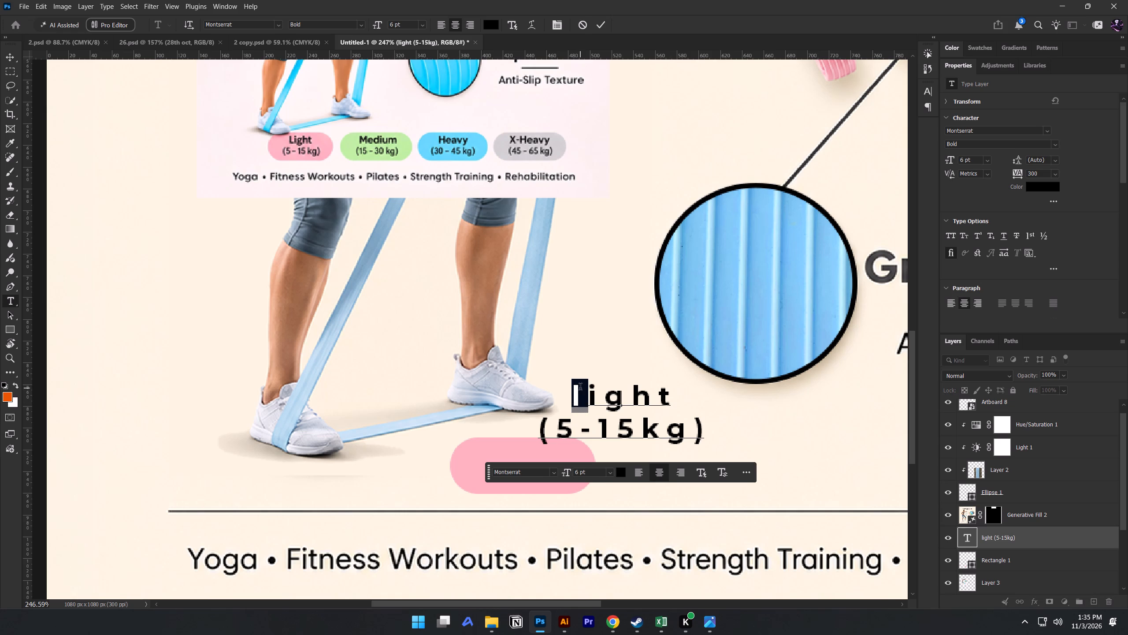
{"action": "key", "text": "shift+l"}
{"action": "left_click", "coordinate": [600, 23]}
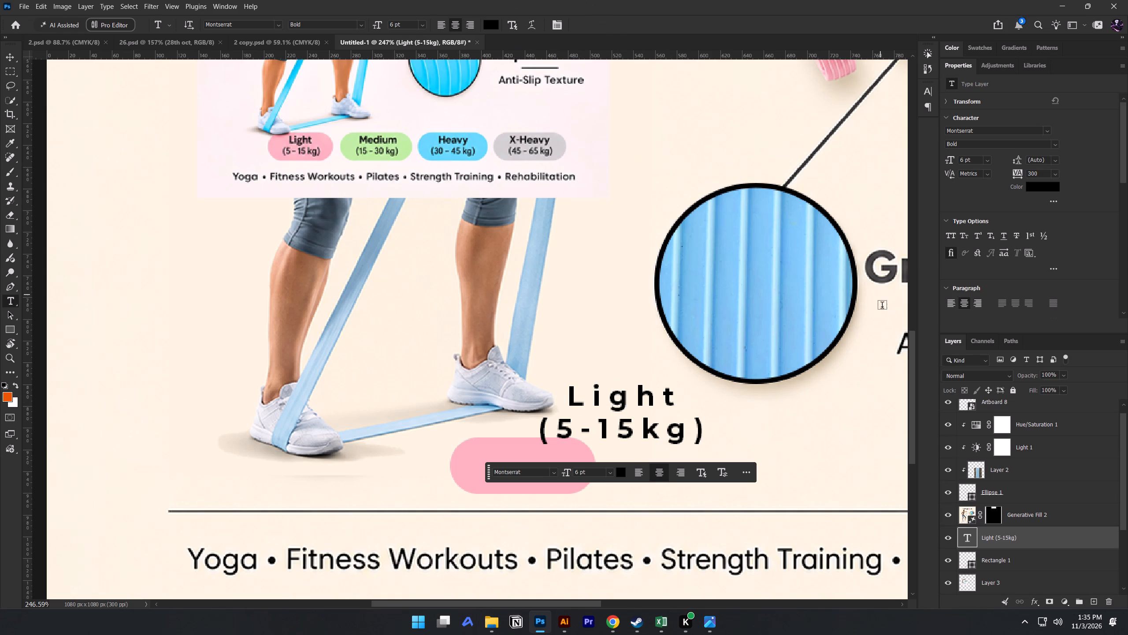
Set the Light (5-15kg) label's tracking to 0.
{"action": "left_click", "coordinate": [1057, 172]}
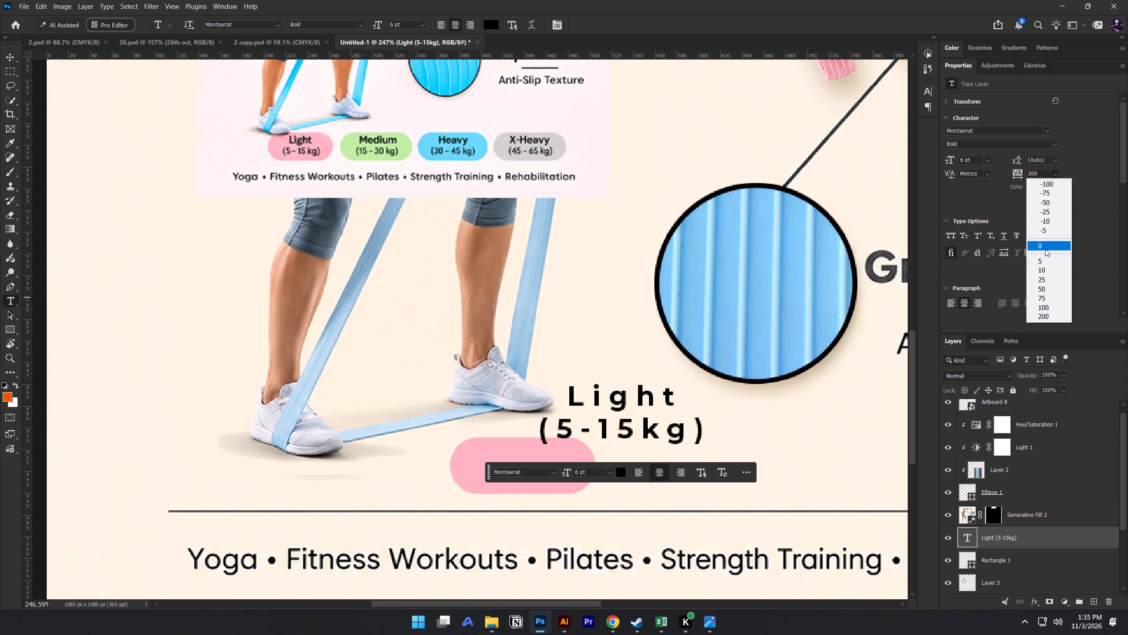
{"action": "left_click", "coordinate": [1045, 248]}
Center the Light (5-15kg) label on the pink pill and scale it down to about 4.55 pt.
{"action": "key", "text": "v"}
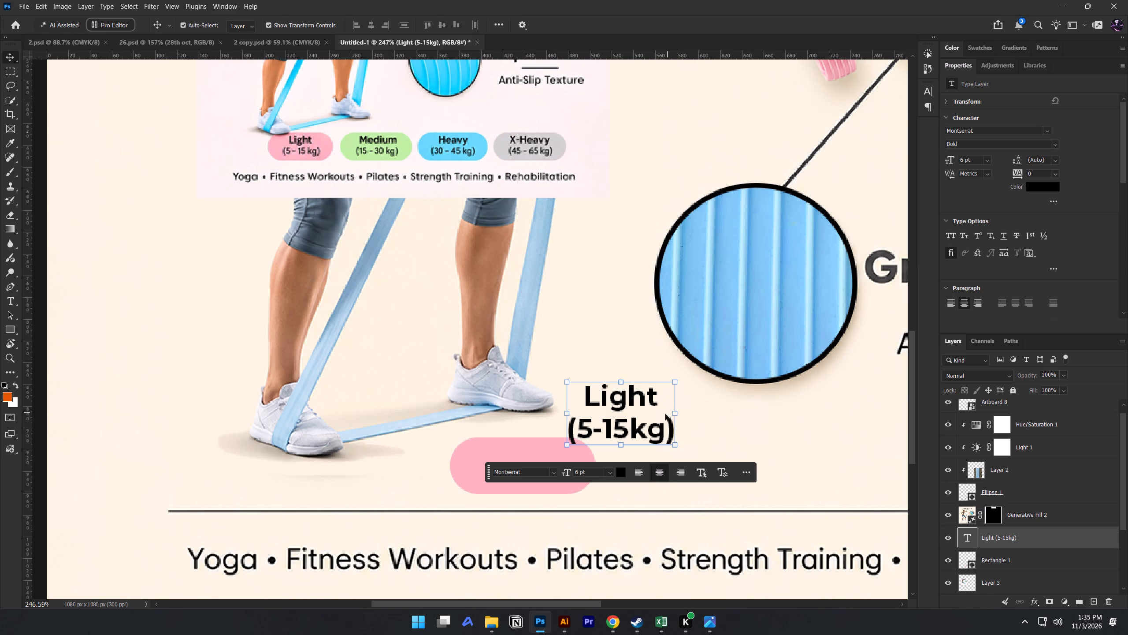
{"action": "left_click_drag", "start_coordinate": [660, 421], "coordinate": [555, 477]}
{"action": "scroll", "coordinate": [555, 455], "scroll_direction": "up", "scroll_amount": 4}
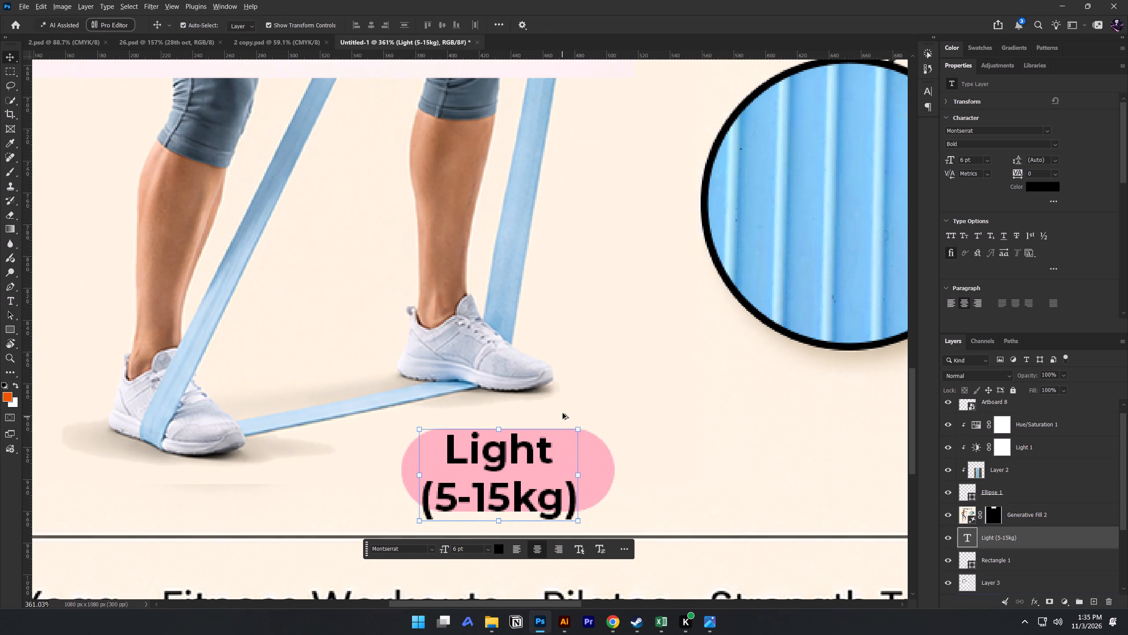
{"action": "left_click_drag", "start_coordinate": [578, 431], "coordinate": [560, 444], "text": "alt"}
{"action": "left_click_drag", "start_coordinate": [501, 461], "coordinate": [511, 456]}
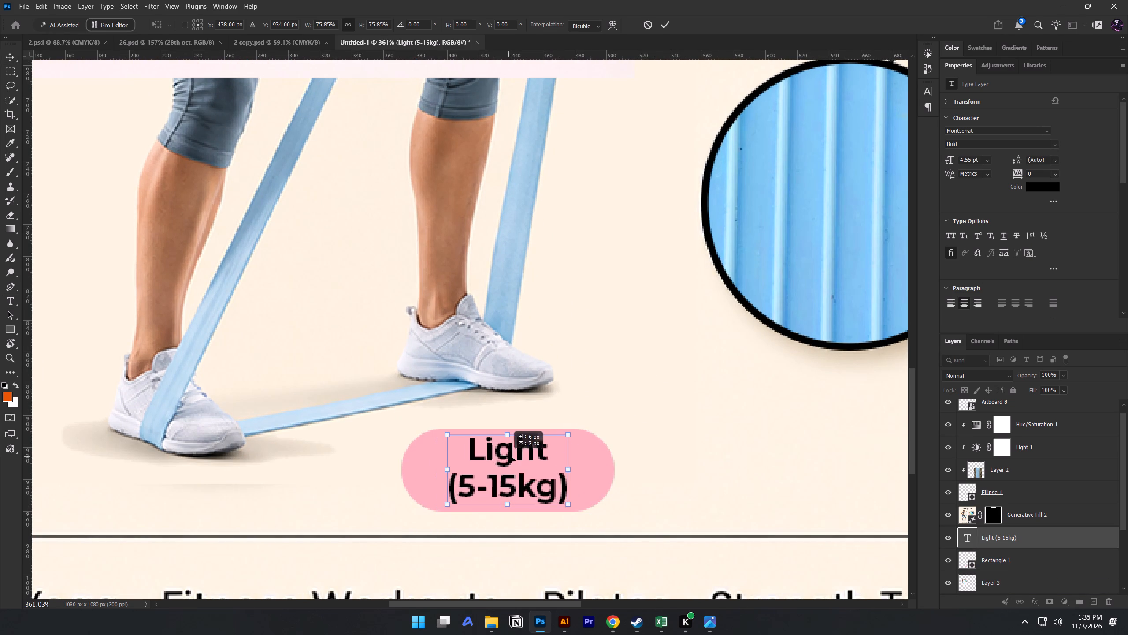
{"action": "left_click_drag", "start_coordinate": [511, 456], "coordinate": [508, 459]}
{"action": "scroll", "coordinate": [494, 466], "scroll_direction": "up", "scroll_amount": 5}
{"action": "left_click", "coordinate": [537, 437]}
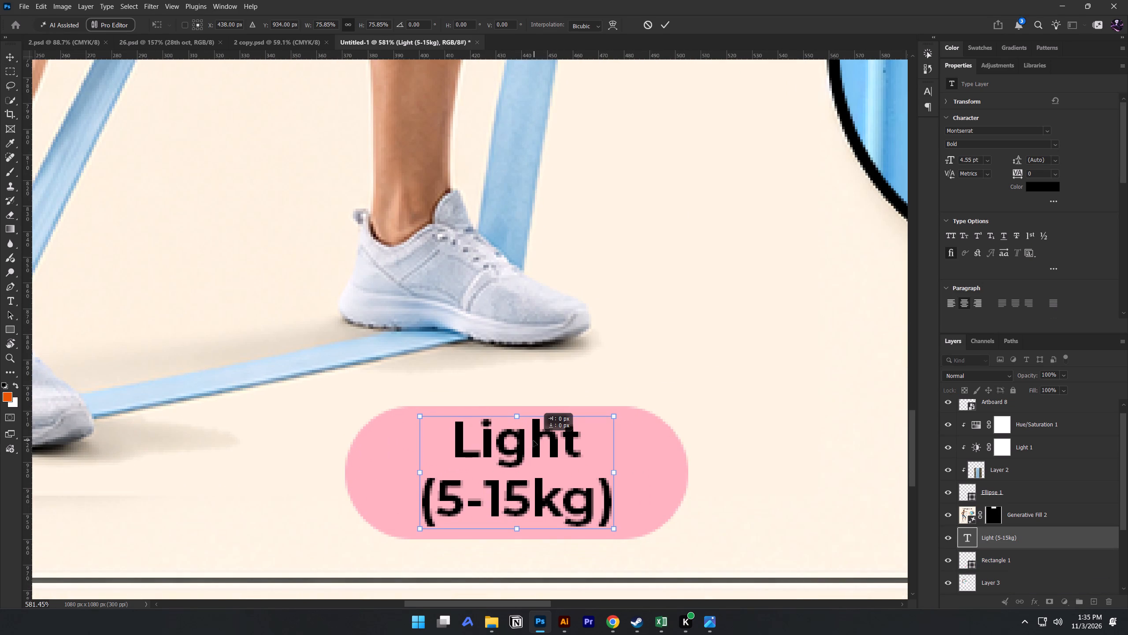
{"action": "key", "text": "Return"}
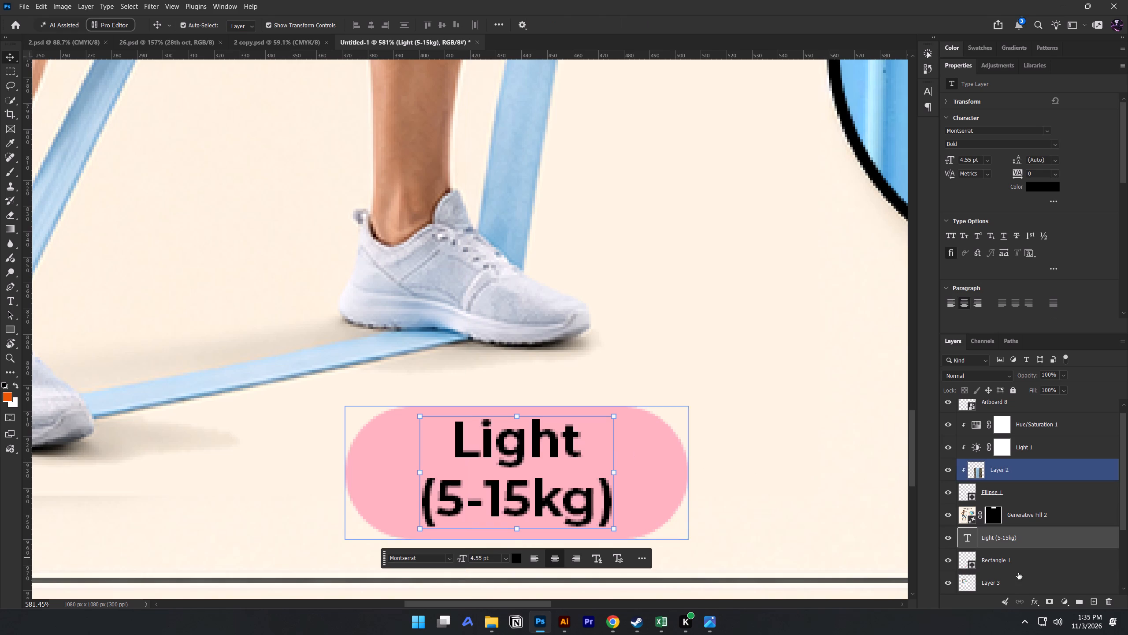
Duplicate the pink pill together with its label about 147 px to the right at the same height.
{"action": "left_click", "coordinate": [1025, 560], "text": "shift"}
{"action": "scroll", "coordinate": [824, 433], "scroll_direction": "down", "scroll_amount": 11}
{"action": "key", "text": "space"}
{"action": "key", "text": "space"}
{"action": "key", "text": "space"}
{"action": "key", "text": "space"}
{"action": "key", "text": "space"}
{"action": "key", "text": "space"}
{"action": "key", "text": "space"}
{"action": "key", "text": "space"}
{"action": "key", "text": "space"}
{"action": "key", "text": "space"}
{"action": "key", "text": "space"}
{"action": "key", "text": "space"}
{"action": "key", "text": "space"}
{"action": "key", "text": "space"}
{"action": "key", "text": "space"}
{"action": "key", "text": "space"}
{"action": "left_click_drag", "start_coordinate": [759, 431], "coordinate": [637, 416]}
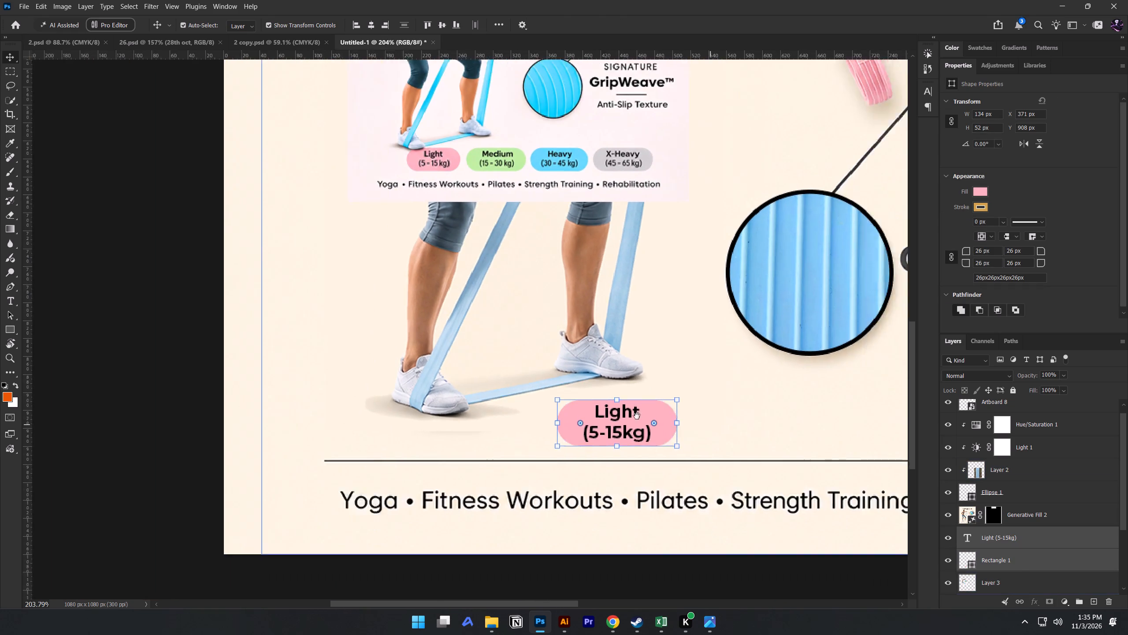
{"action": "left_click_drag", "start_coordinate": [637, 416], "coordinate": [413, 400]}
{"action": "left_click_drag", "start_coordinate": [327, 401], "coordinate": [463, 400], "text": "alt"}
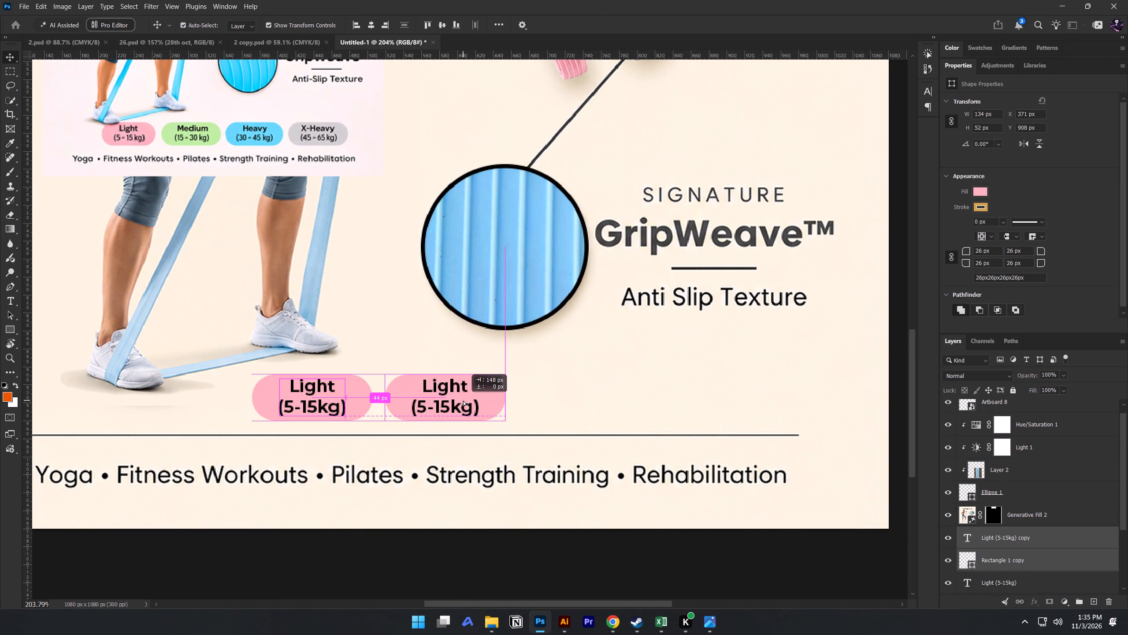
{"action": "left_click_drag", "start_coordinate": [463, 400], "coordinate": [459, 400], "text": "alt"}
{"action": "key", "text": "ctrl+d"}
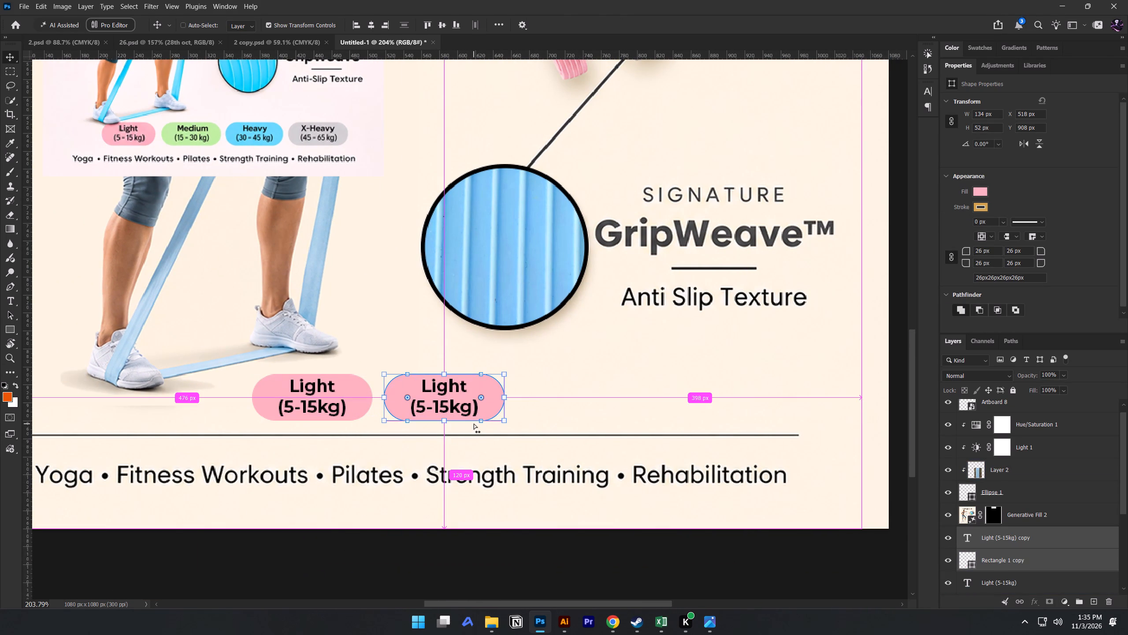
Duplicate the pill and label twice more to the right, completing an evenly spaced row of four above the divider.
{"action": "left_click_drag", "start_coordinate": [464, 408], "coordinate": [555, 407], "text": "alt"}
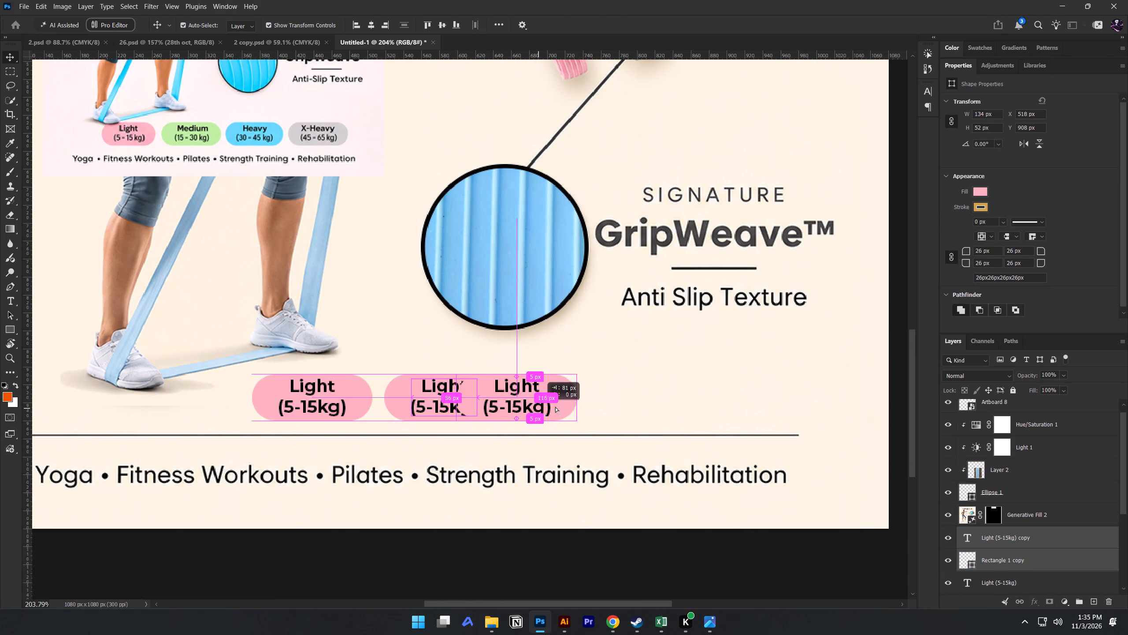
{"action": "left_click_drag", "start_coordinate": [555, 407], "coordinate": [596, 406], "text": "alt"}
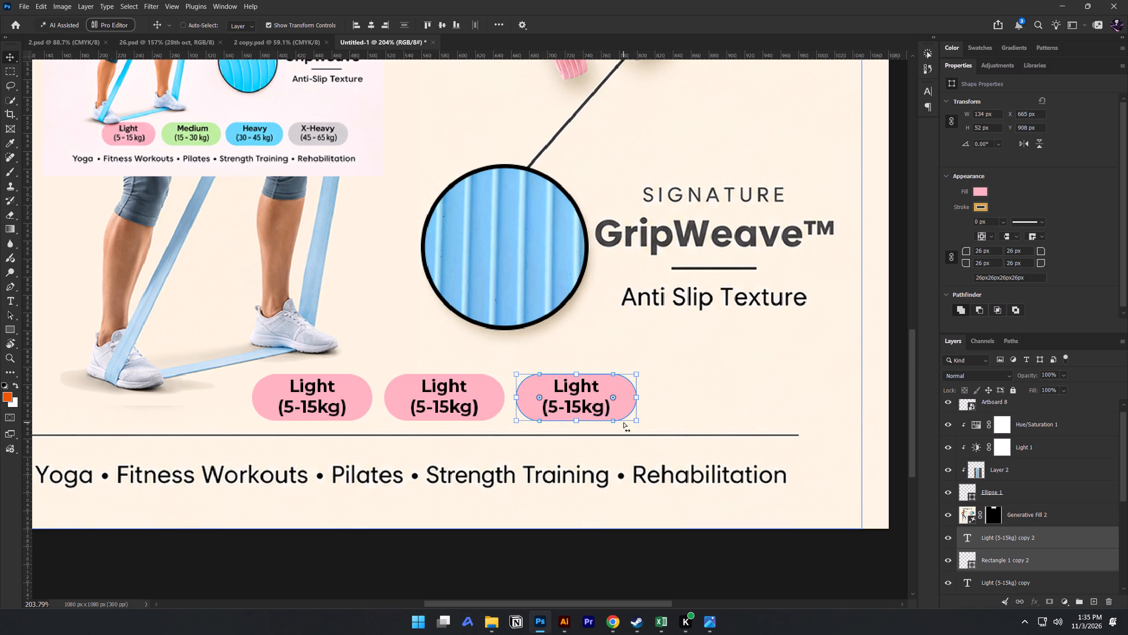
{"action": "left_click_drag", "start_coordinate": [597, 408], "coordinate": [730, 404], "text": "alt"}
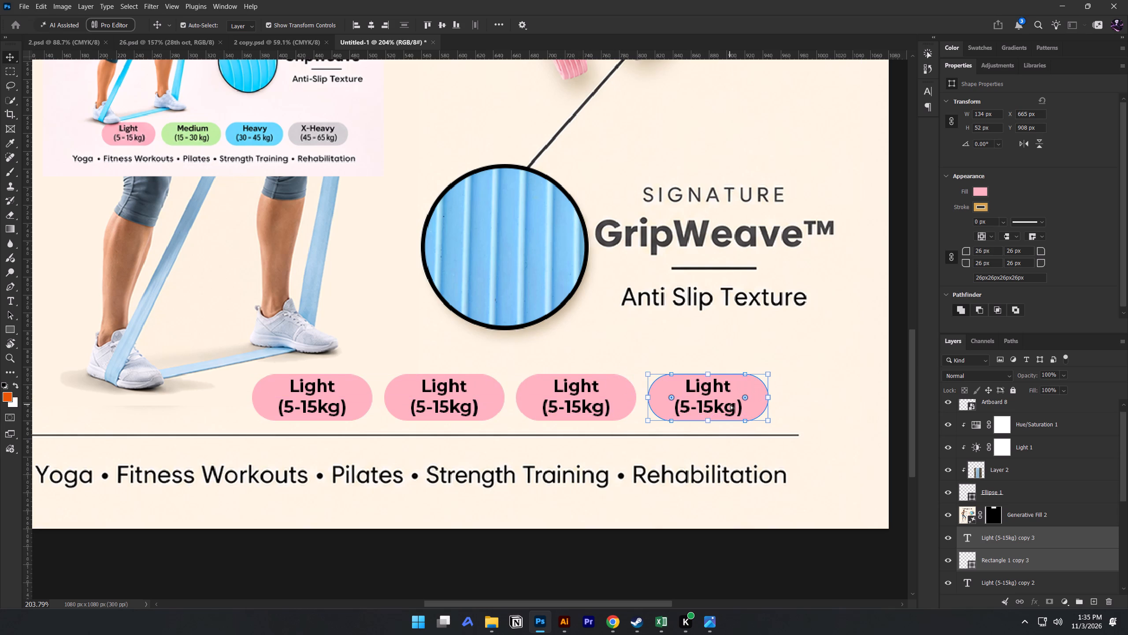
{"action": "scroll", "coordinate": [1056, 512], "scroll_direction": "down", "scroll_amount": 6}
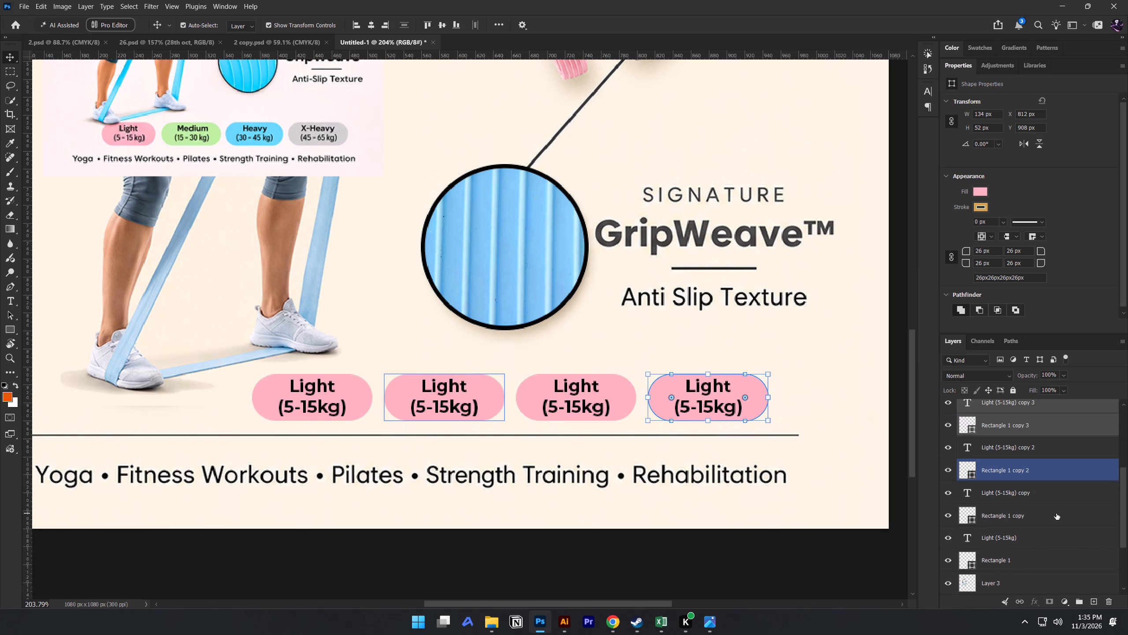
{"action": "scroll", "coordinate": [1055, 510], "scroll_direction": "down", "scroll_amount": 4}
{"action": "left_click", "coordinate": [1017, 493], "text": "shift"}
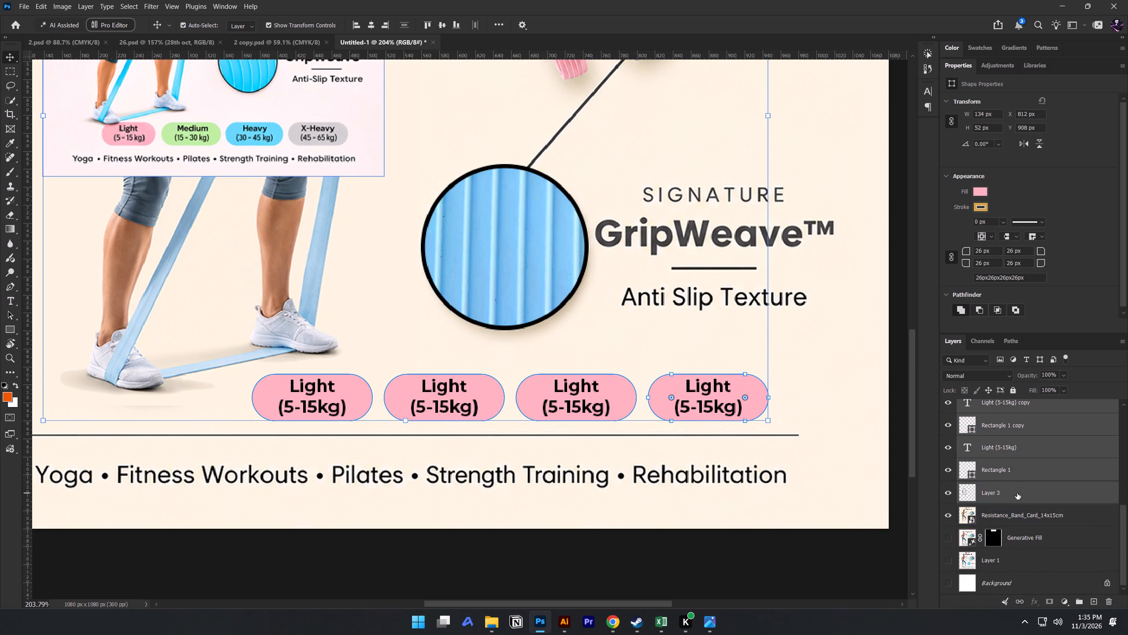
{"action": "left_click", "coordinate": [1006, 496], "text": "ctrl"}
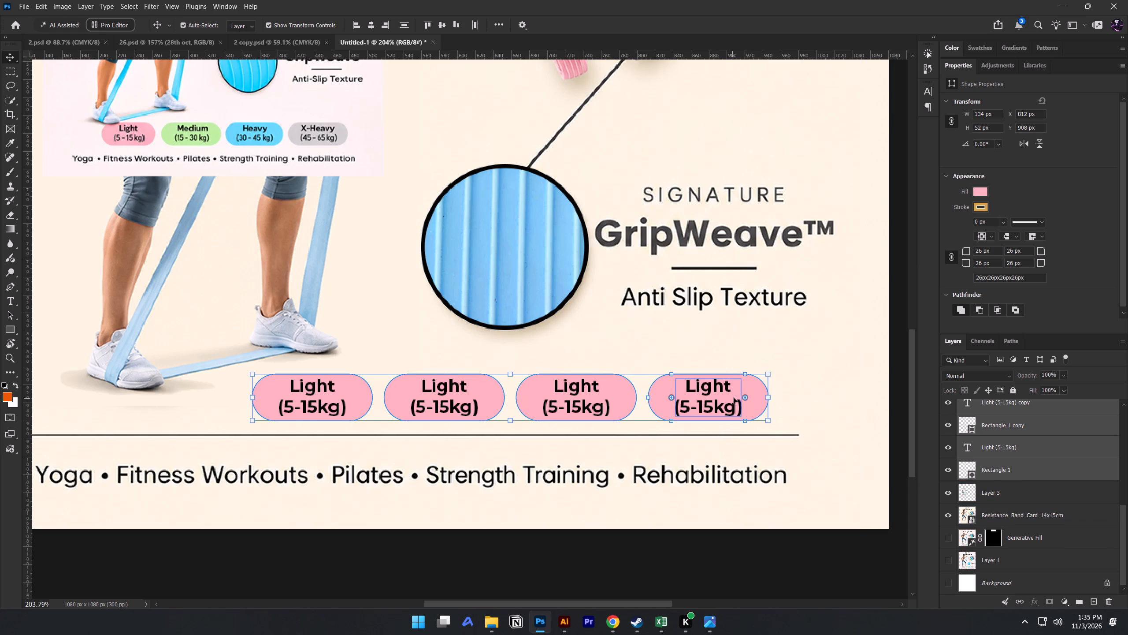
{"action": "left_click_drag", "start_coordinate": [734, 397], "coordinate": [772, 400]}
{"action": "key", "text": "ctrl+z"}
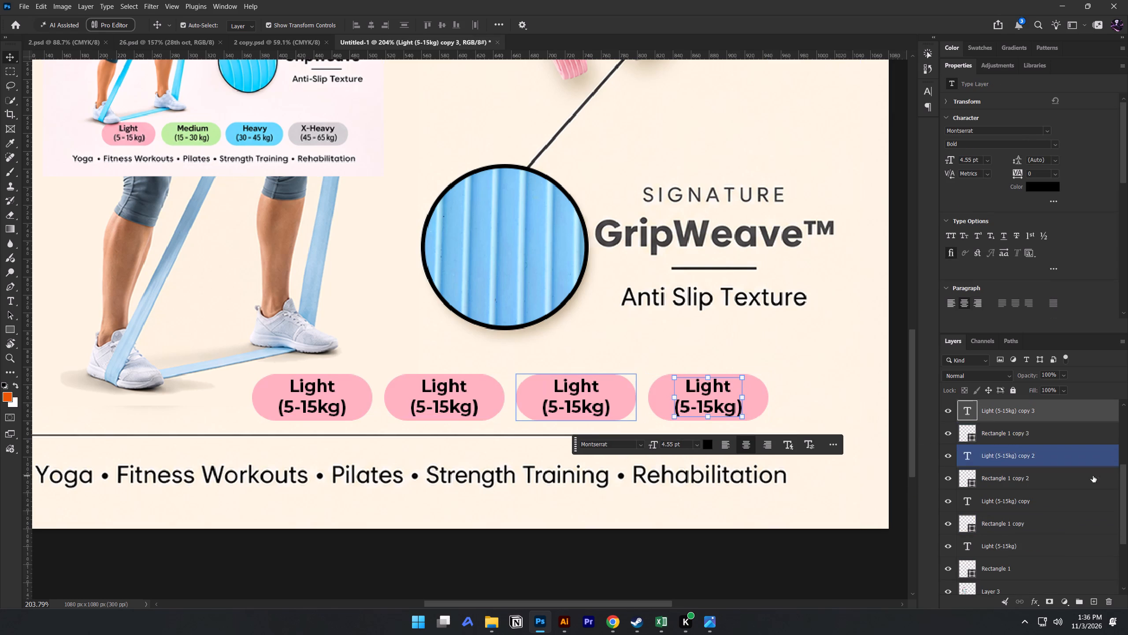
Move all four pills together with their labels horizontally so the row's X position is about 401 px.
{"action": "left_click_drag", "start_coordinate": [1121, 479], "coordinate": [1119, 474]}
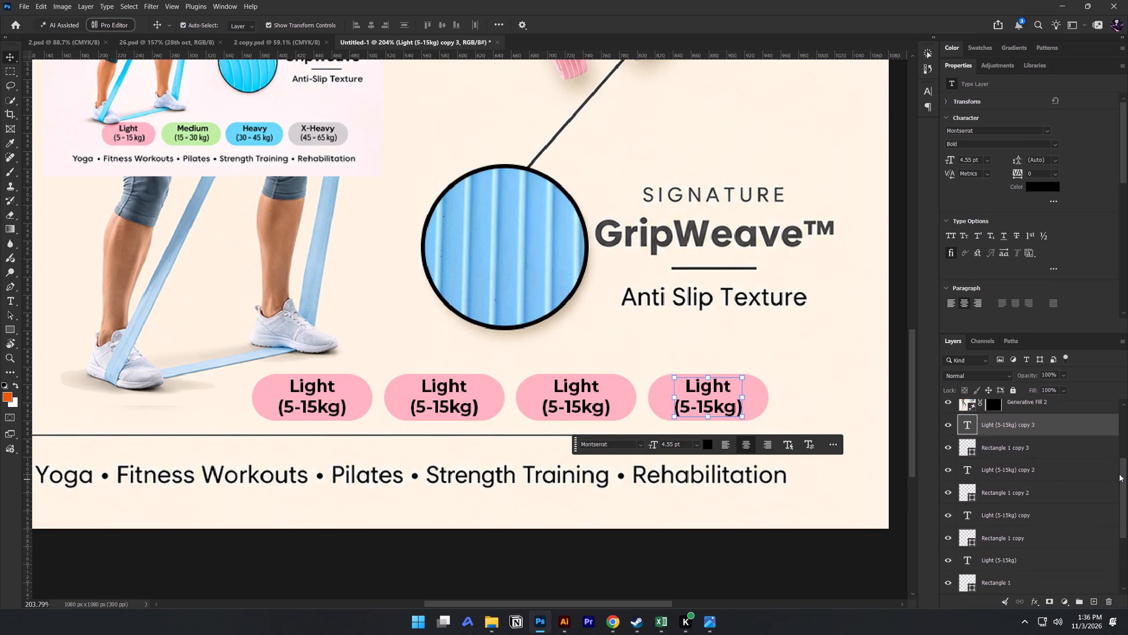
{"action": "left_click_drag", "start_coordinate": [1119, 474], "coordinate": [1124, 518]}
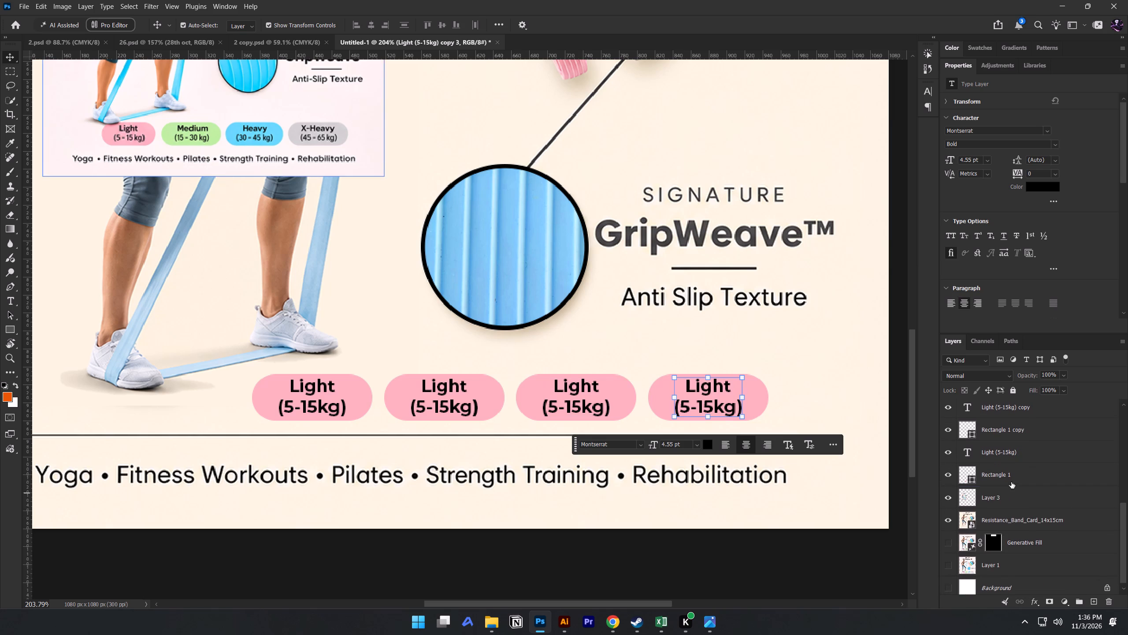
{"action": "left_click", "coordinate": [1013, 475], "text": "shift"}
{"action": "left_click_drag", "start_coordinate": [761, 402], "coordinate": [802, 403]}
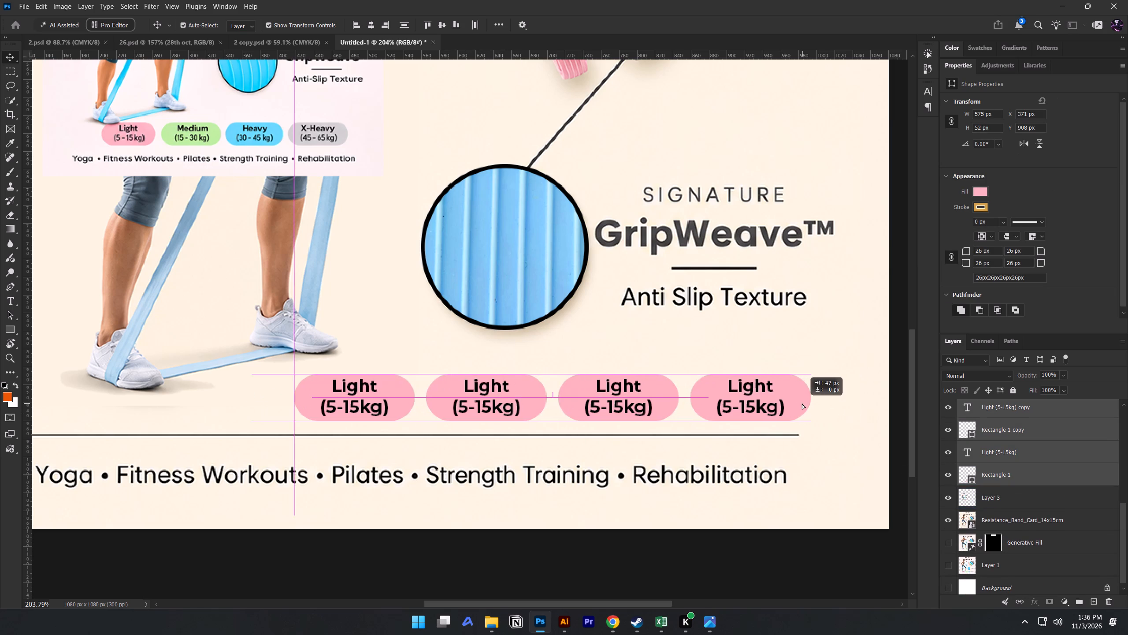
{"action": "left_click_drag", "start_coordinate": [802, 403], "coordinate": [788, 404]}
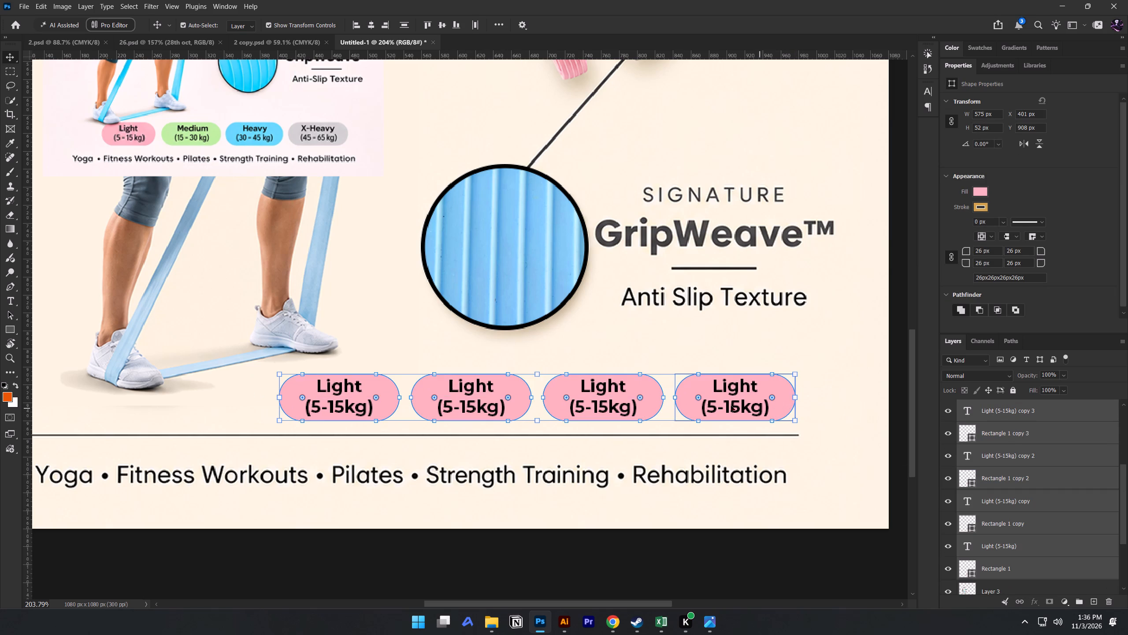
Scale the whole row of pills and labels up proportionally to about 581 px wide, keeping its right end in place.
{"action": "left_click_drag", "start_coordinate": [280, 376], "coordinate": [273, 373]}
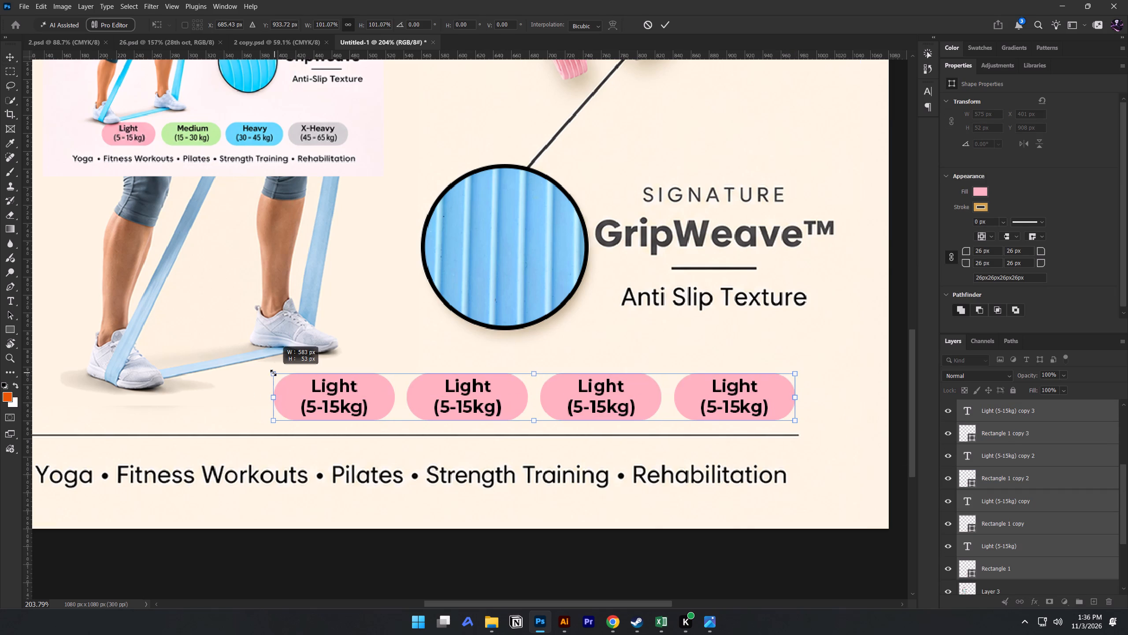
{"action": "left_click_drag", "start_coordinate": [273, 373], "coordinate": [275, 373]}
{"action": "key", "text": "Return"}
Change the level name on the second pill to Medium.
{"action": "scroll", "coordinate": [391, 389], "scroll_direction": "up", "scroll_amount": 1}
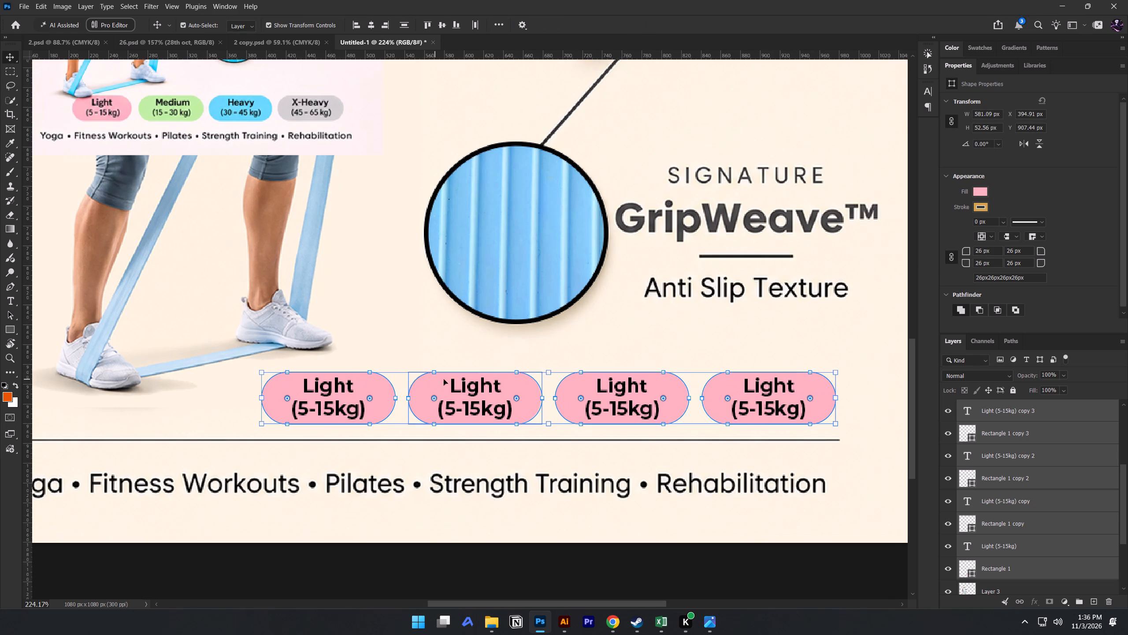
{"action": "key", "text": "t"}
{"action": "double_click", "coordinate": [470, 390]}
{"action": "type", "text": "Me"}
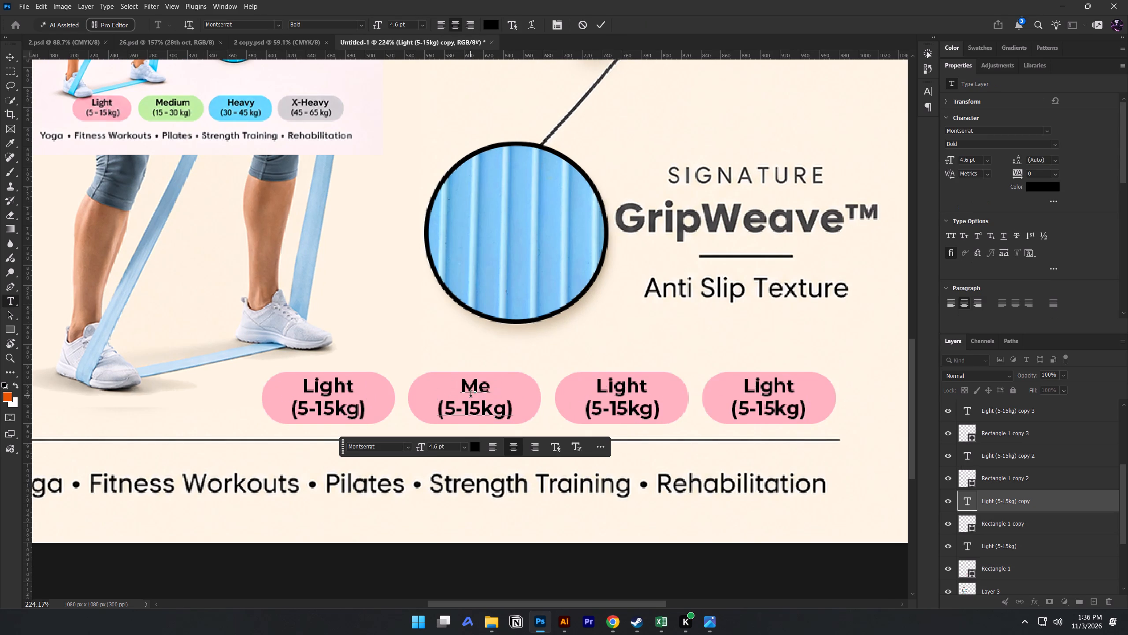
{"action": "type", "text": "dium"}
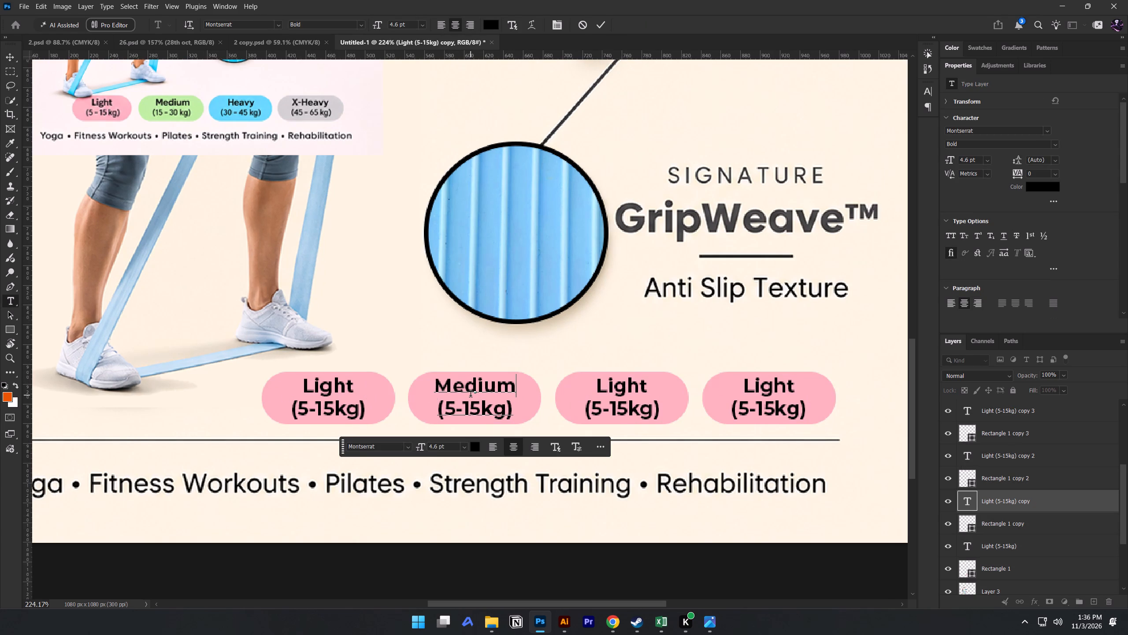
{"action": "left_click", "coordinate": [602, 26]}
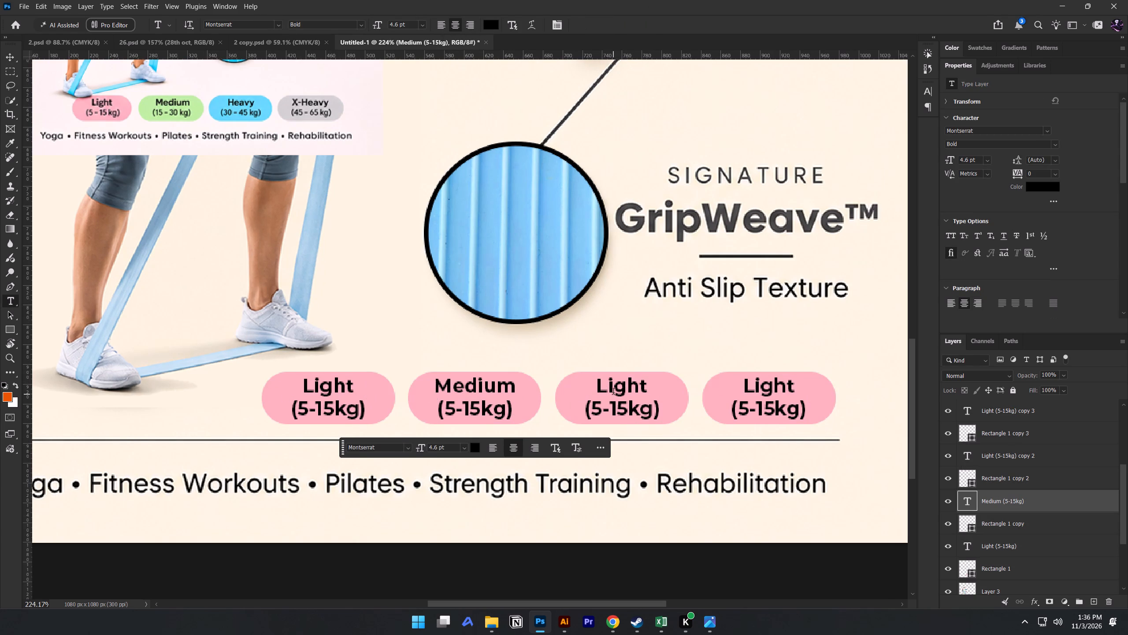
Change the weight range on the Medium pill to (15-30kg).
{"action": "left_click_drag", "start_coordinate": [456, 412], "coordinate": [446, 412]}
{"action": "key", "text": "1"}
{"action": "key", "text": "5"}
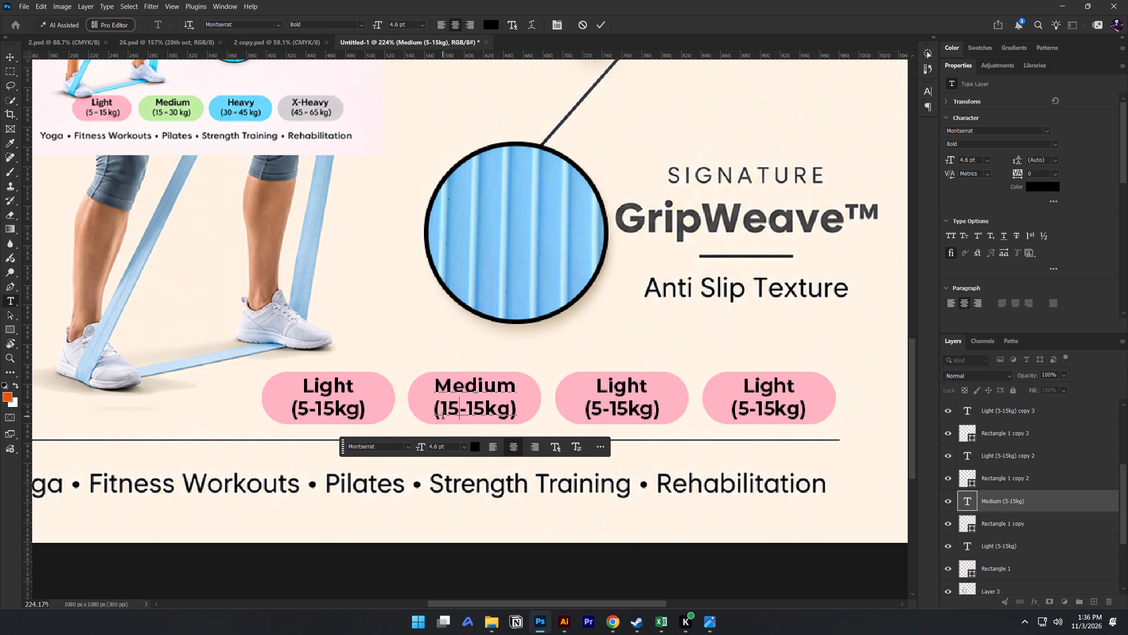
{"action": "left_click_drag", "start_coordinate": [479, 411], "coordinate": [473, 411]}
{"action": "left_click_drag", "start_coordinate": [480, 407], "coordinate": [480, 407]}
{"action": "left_click_drag", "start_coordinate": [480, 407], "coordinate": [467, 409]}
{"action": "key", "text": "3"}
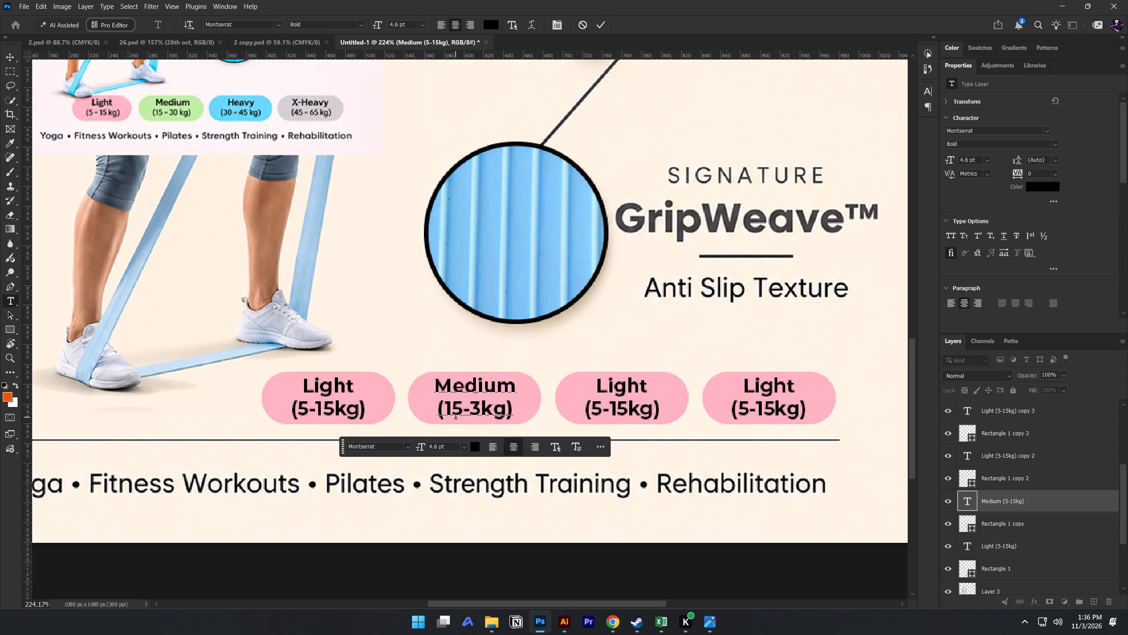
{"action": "key", "text": "0"}
{"action": "left_click", "coordinate": [602, 24]}
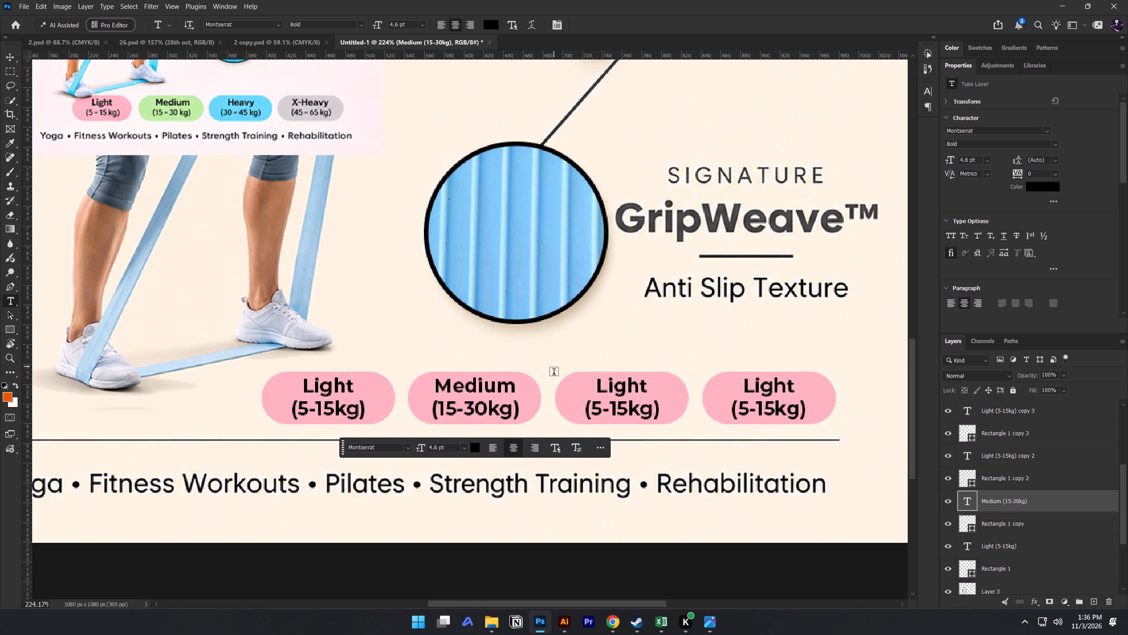
Change the level name on the third pill to Heavy.
{"action": "double_click", "coordinate": [638, 388]}
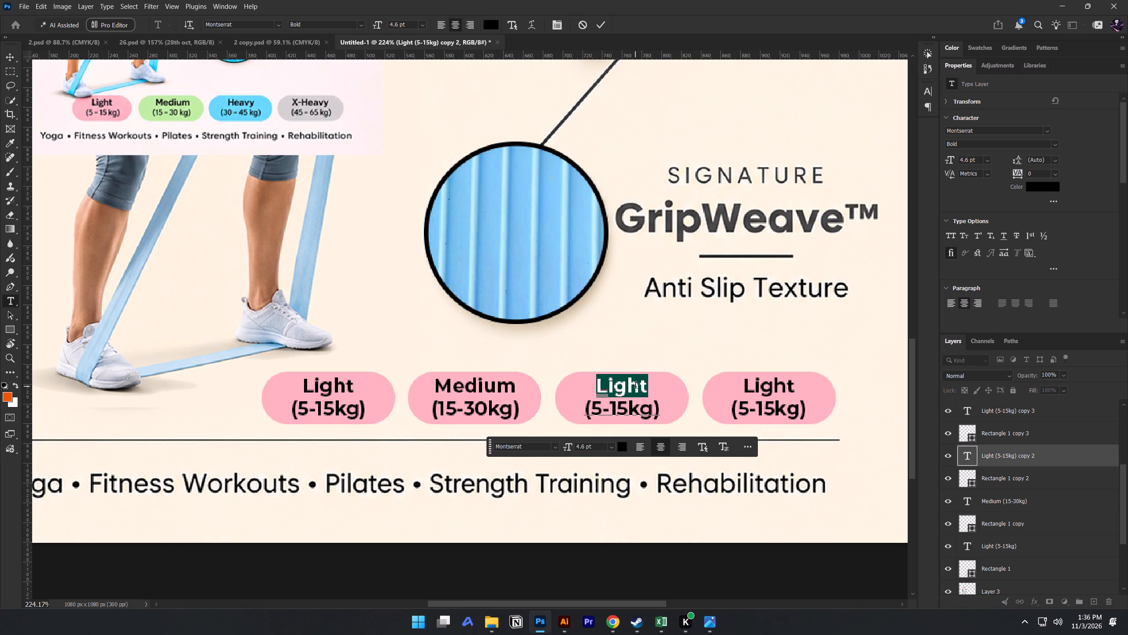
{"action": "key", "text": "shift+h"}
{"action": "key", "text": "e"}
{"action": "key", "text": "a"}
{"action": "type", "text": "vy"}
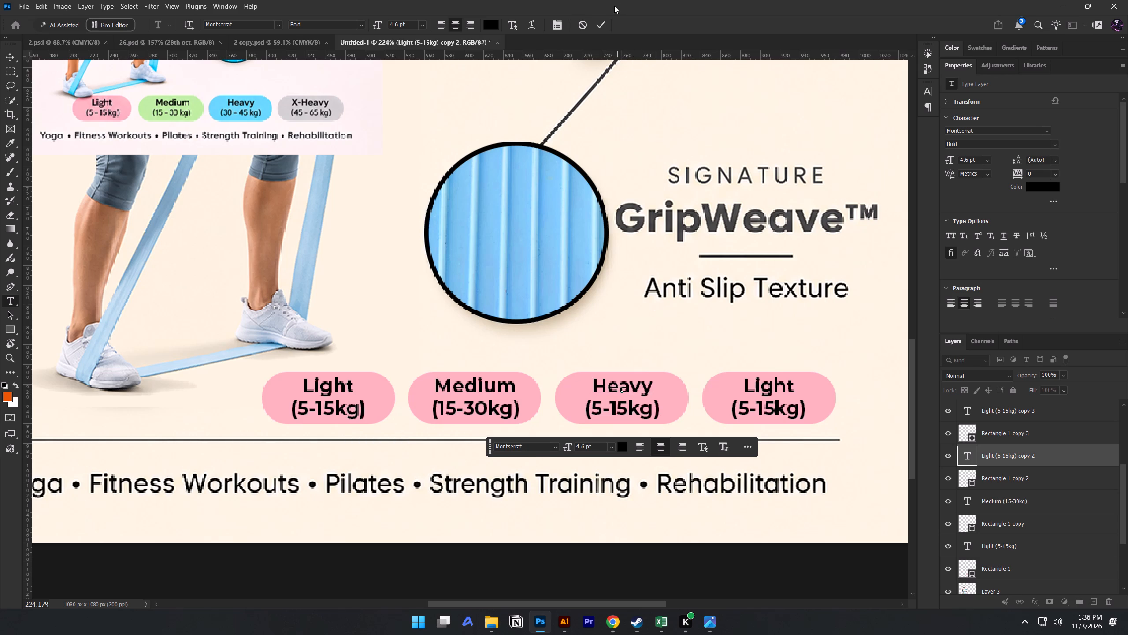
{"action": "left_click", "coordinate": [605, 18]}
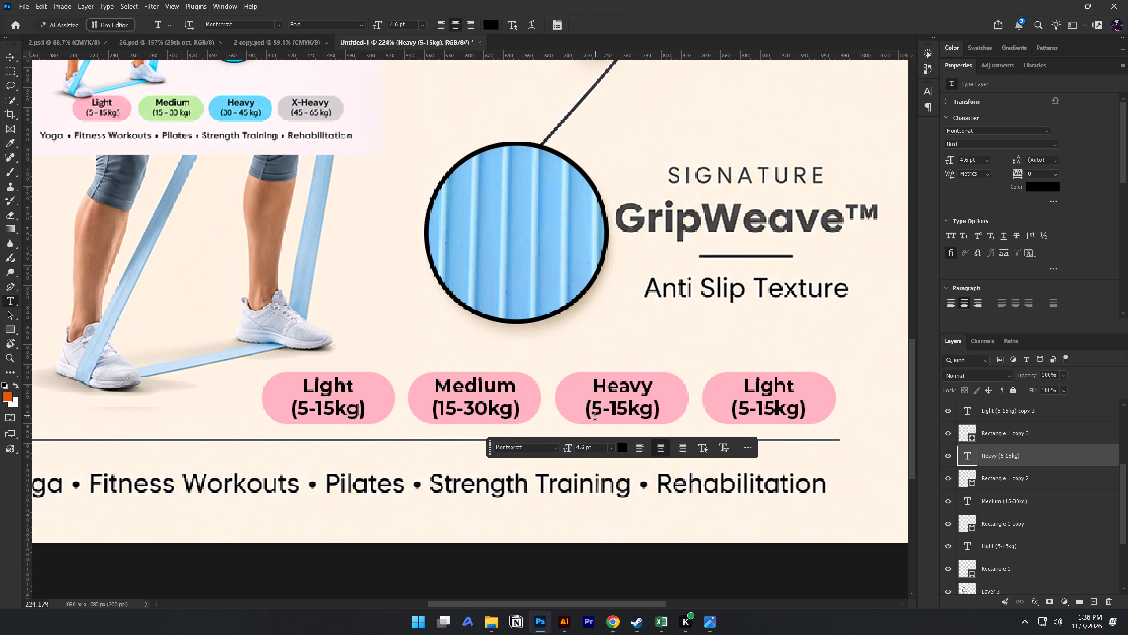
Change the weight range on the Heavy pill to (30-45kg).
{"action": "left_click_drag", "start_coordinate": [599, 412], "coordinate": [594, 413]}
{"action": "left_click_drag", "start_coordinate": [594, 413], "coordinate": [594, 413]}
{"action": "key", "text": "3"}
{"action": "key", "text": "0"}
{"action": "key", "text": "Right"}
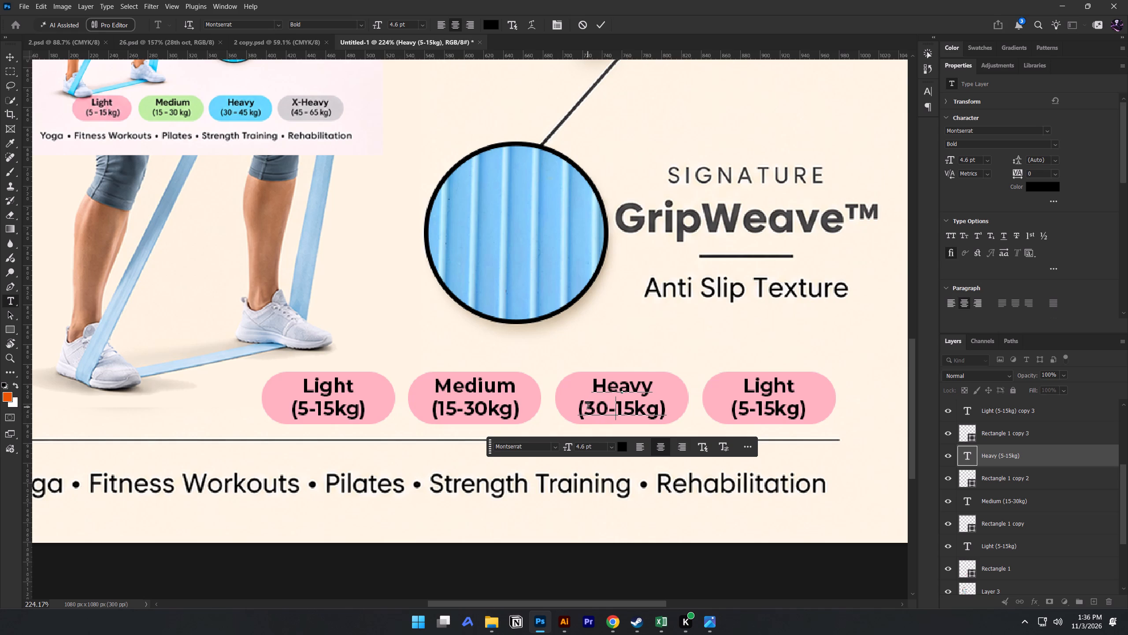
{"action": "key", "text": "Right"}
{"action": "key", "text": "BackSpace"}
{"action": "key", "text": "4"}
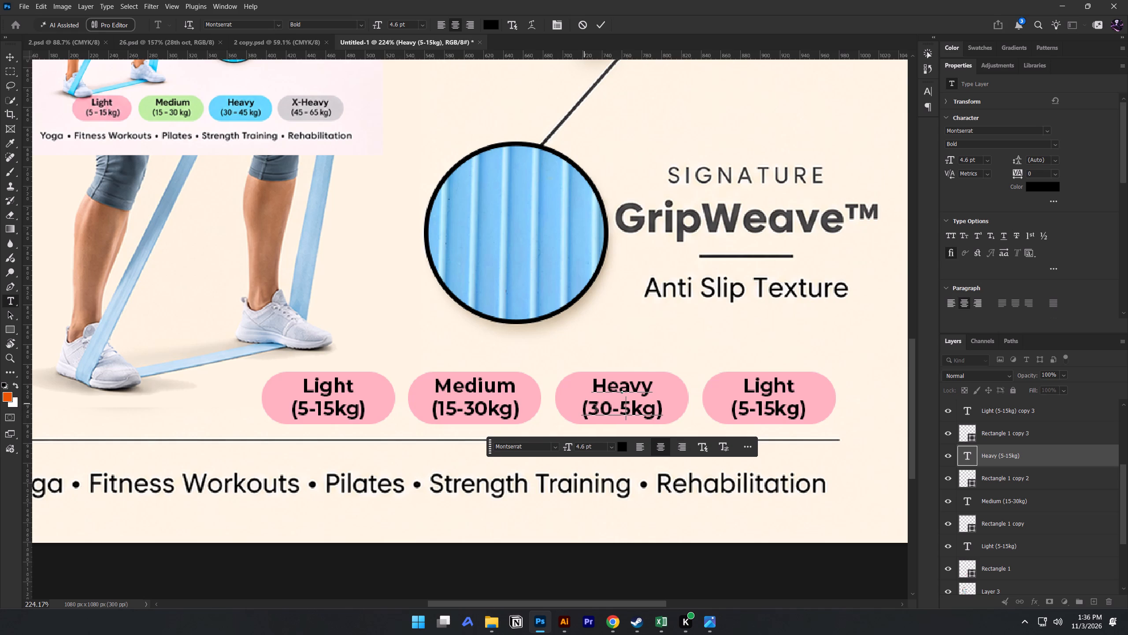
{"action": "left_click", "coordinate": [601, 22]}
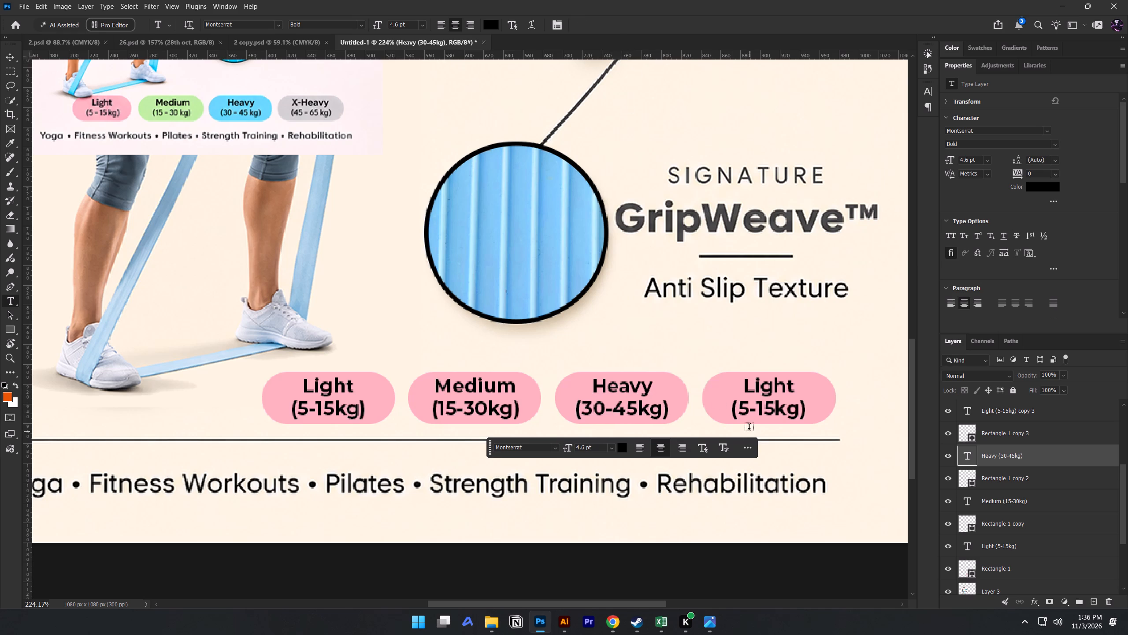
Change the fourth pill's label to X-Heavy with the weight range (45-65kg).
{"action": "left_click", "coordinate": [735, 408]}
{"action": "key", "text": "4"}
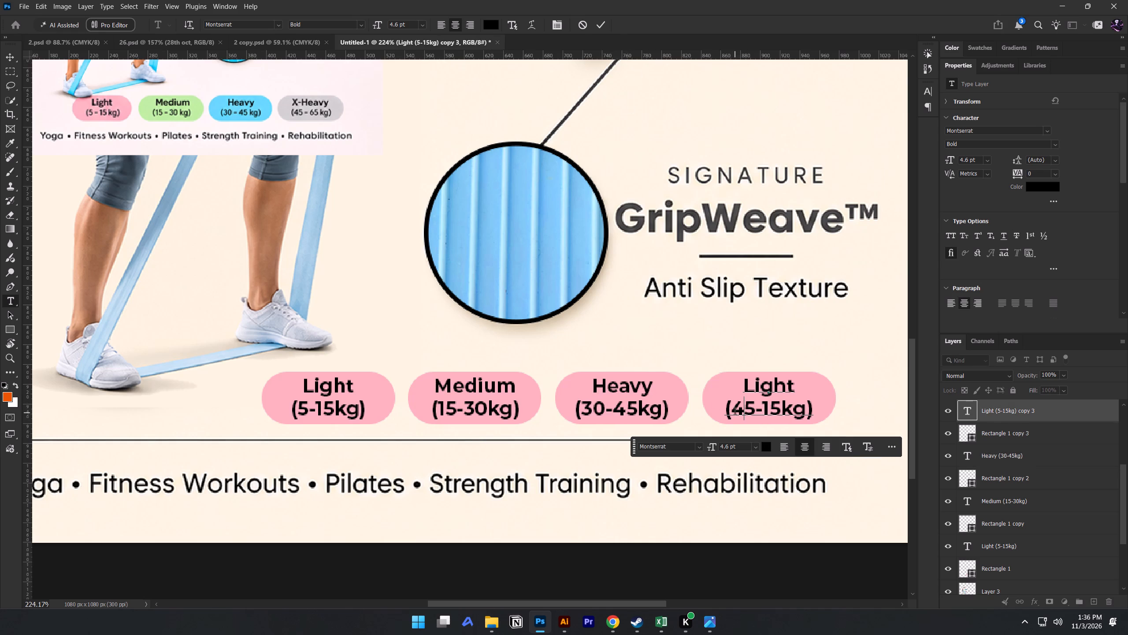
{"action": "left_click_drag", "start_coordinate": [783, 412], "coordinate": [770, 410]}
{"action": "left_click_drag", "start_coordinate": [770, 410], "coordinate": [764, 411]}
{"action": "type", "text": "65"}
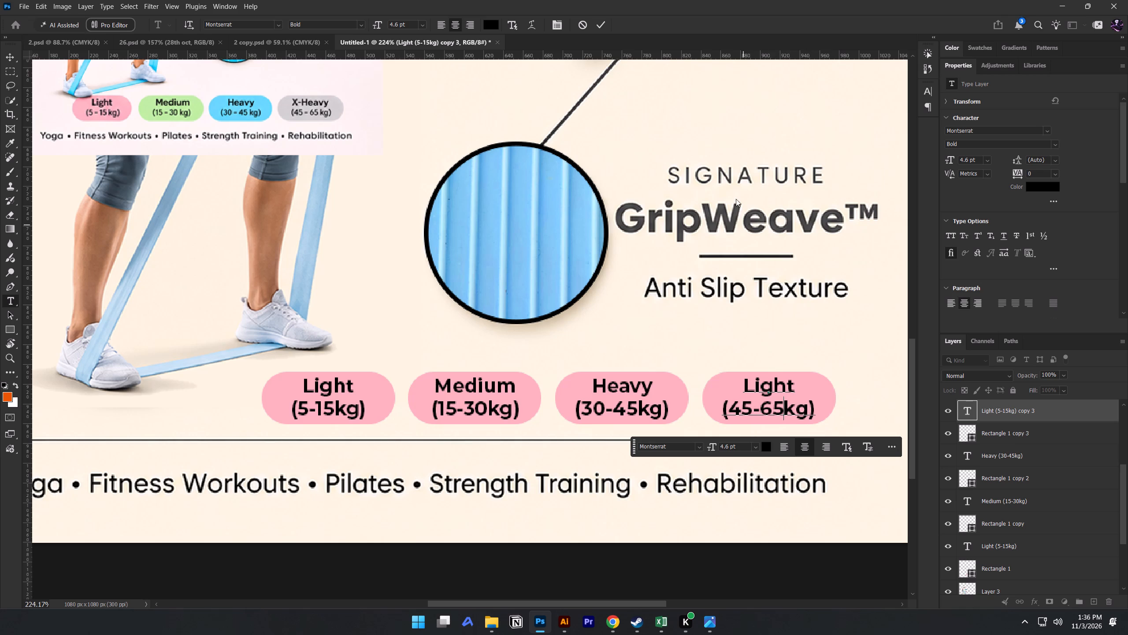
{"action": "double_click", "coordinate": [783, 384]}
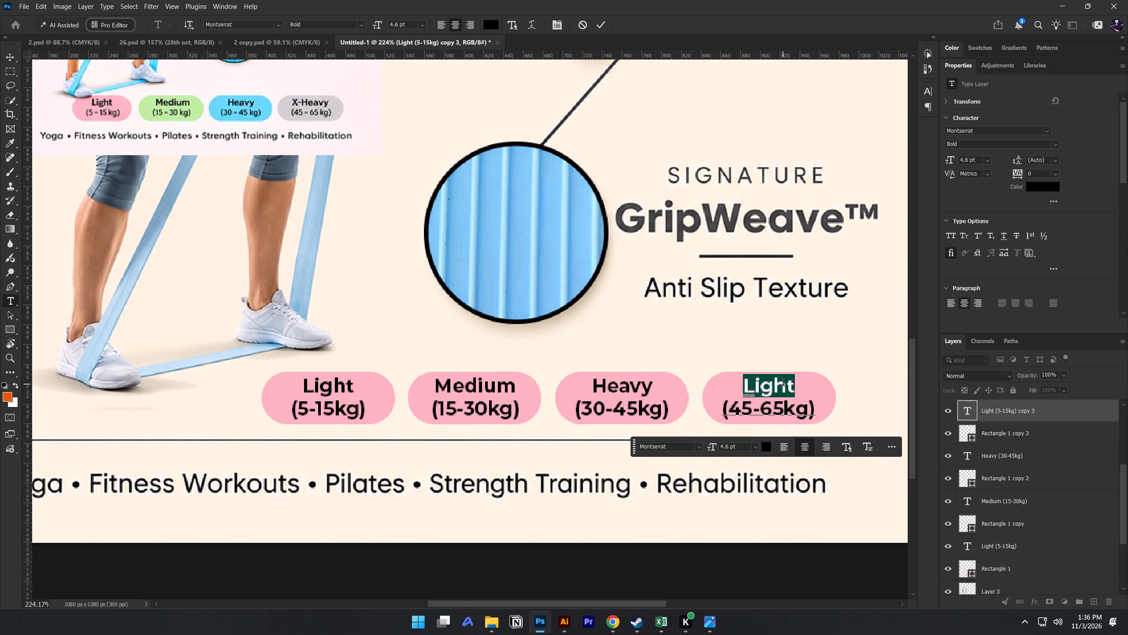
{"action": "key", "text": "shift+x"}
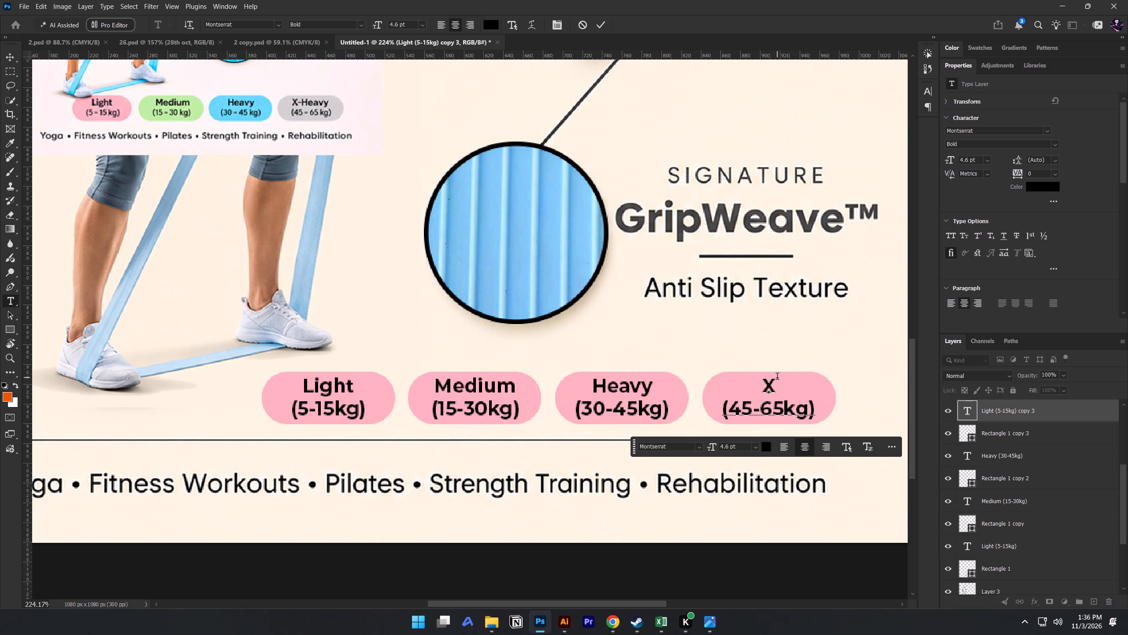
{"action": "type", "text": "-Heavy"}
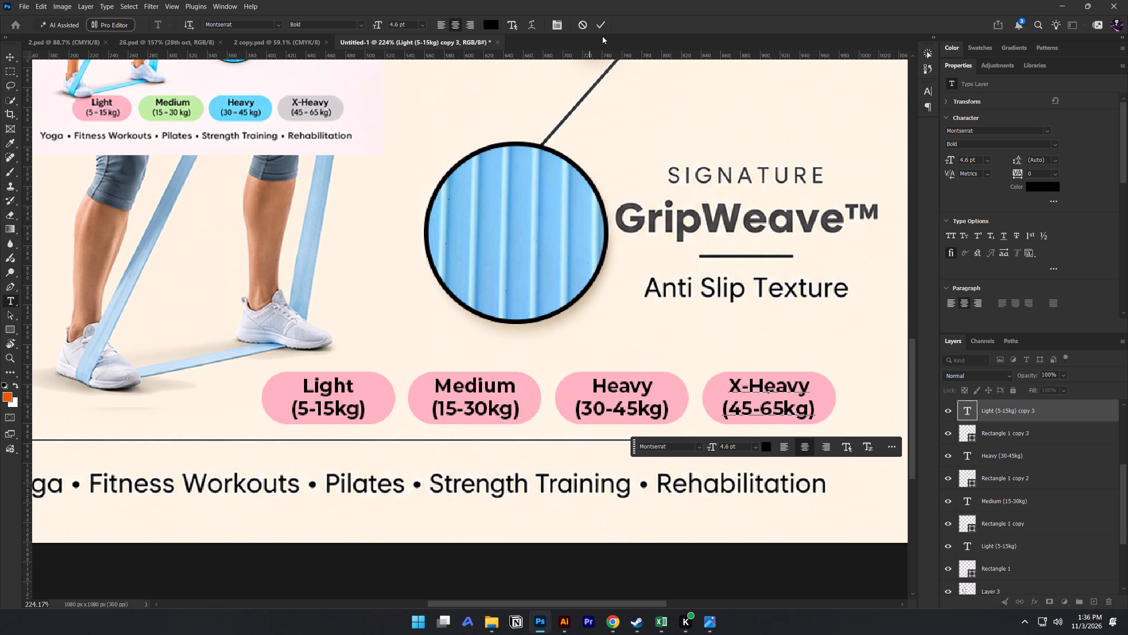
{"action": "left_click", "coordinate": [603, 22]}
Recolor the X-Heavy pill's fill with the gray sampled from the X-Heavy pill in the reference card.
{"action": "key", "text": "v"}
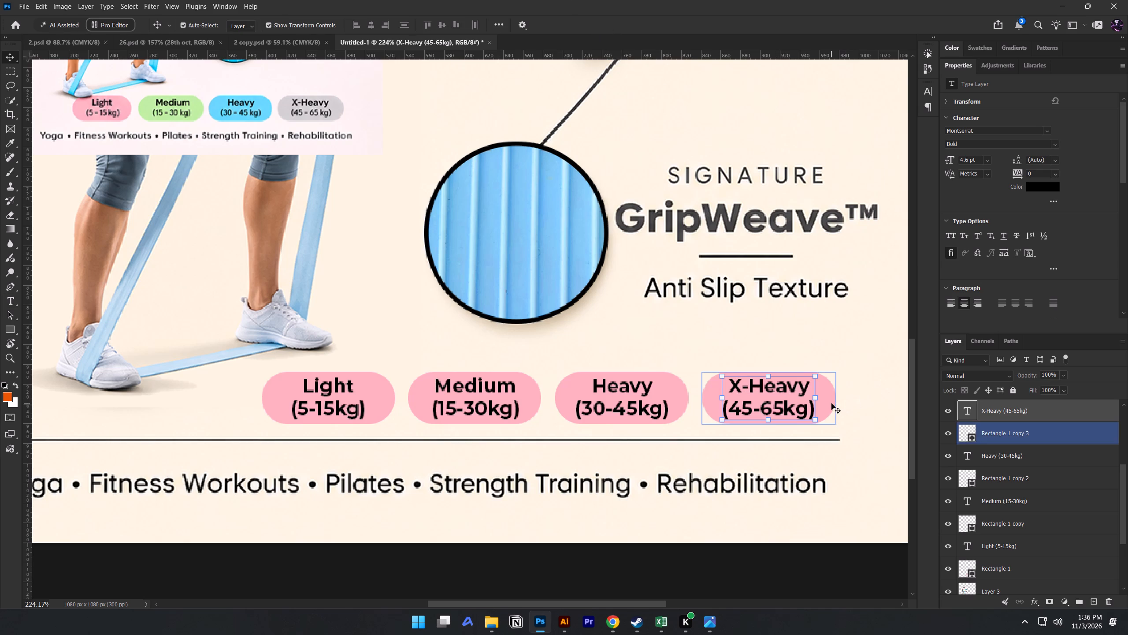
{"action": "left_click", "coordinate": [831, 403]}
{"action": "double_click", "coordinate": [968, 433]}
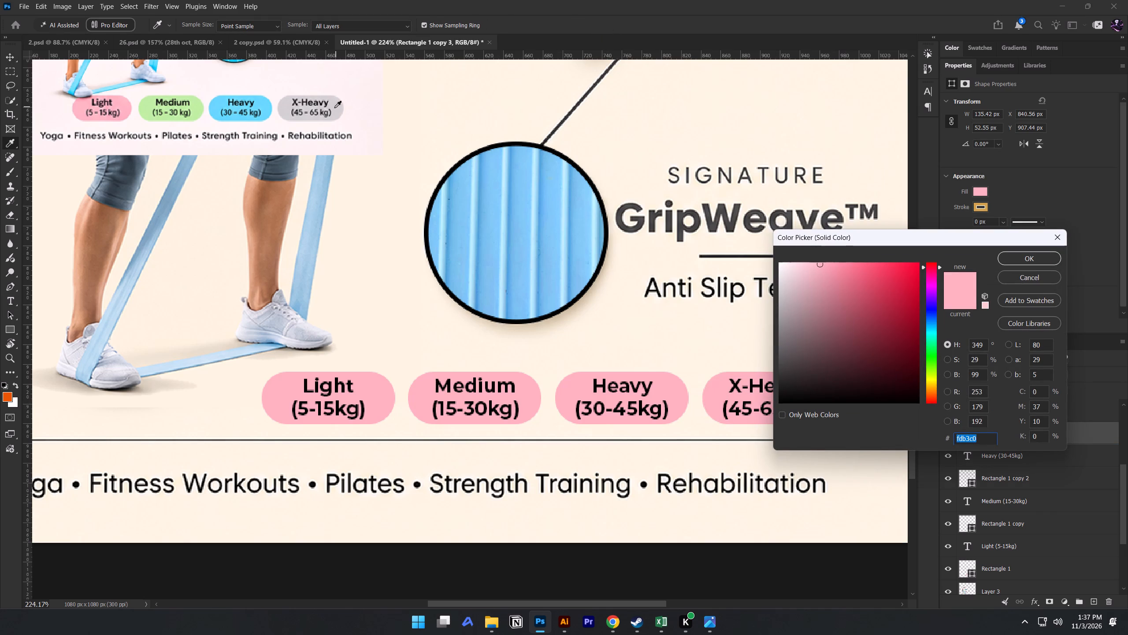
{"action": "left_click", "coordinate": [334, 108]}
{"action": "left_click", "coordinate": [1031, 257]}
Recolor the Heavy pill's fill with the blue sampled from the Heavy pill in the reference card.
{"action": "left_click", "coordinate": [674, 381]}
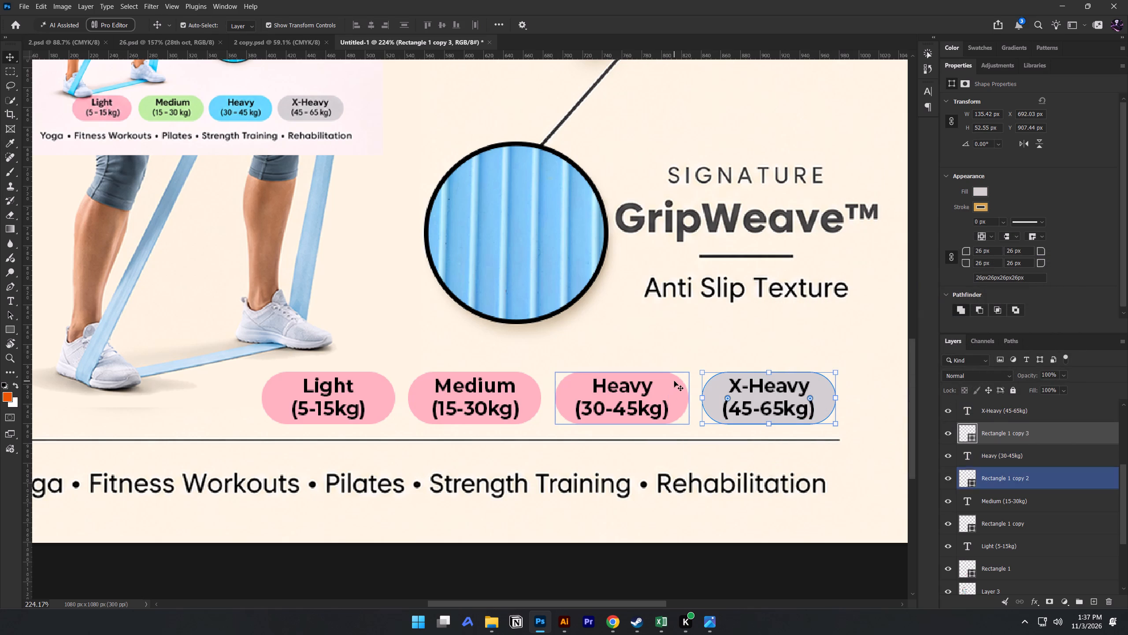
{"action": "double_click", "coordinate": [969, 476]}
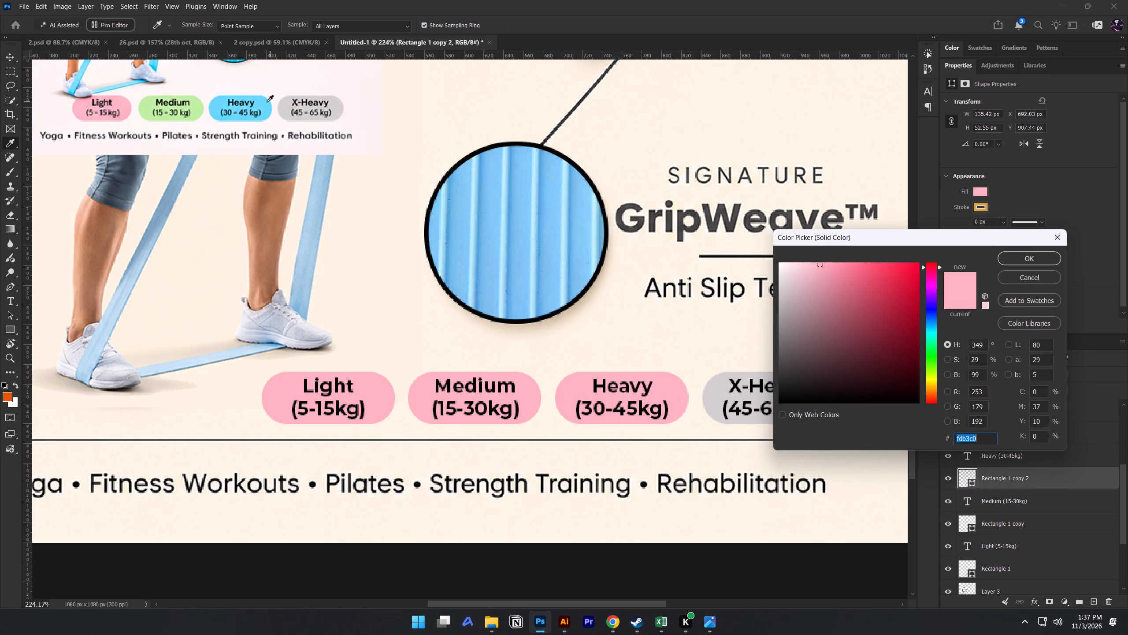
{"action": "left_click", "coordinate": [265, 102]}
{"action": "left_click", "coordinate": [1050, 258]}
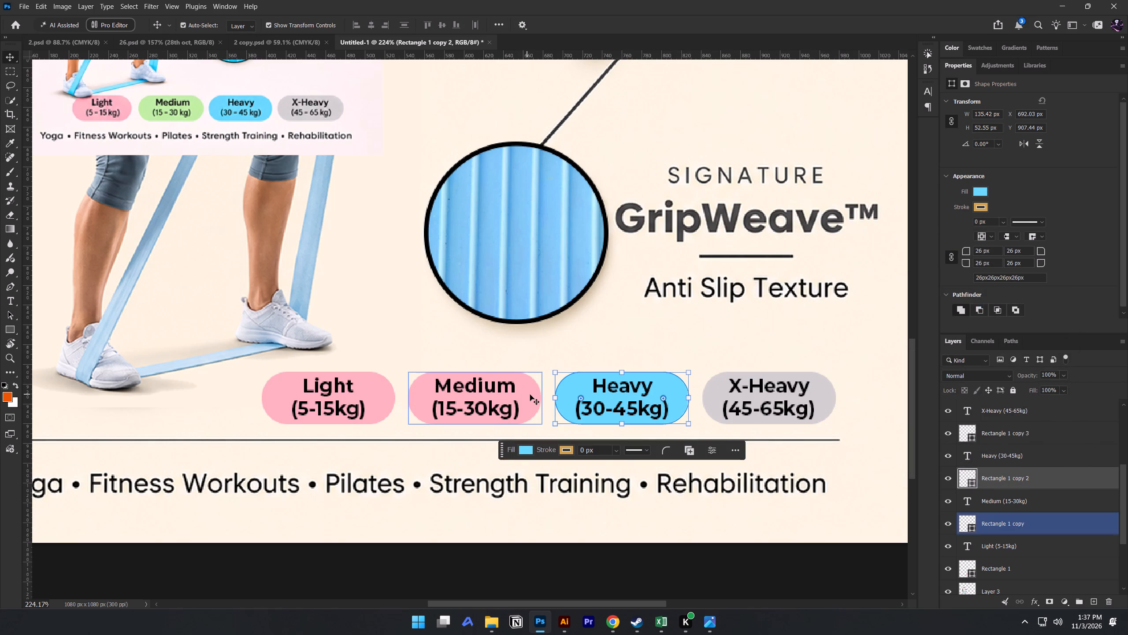
Recolor the Medium pill's fill with the green (#bdee9f) sampled from the Medium pill in the reference card.
{"action": "left_click", "coordinate": [530, 395]}
{"action": "double_click", "coordinate": [968, 523]}
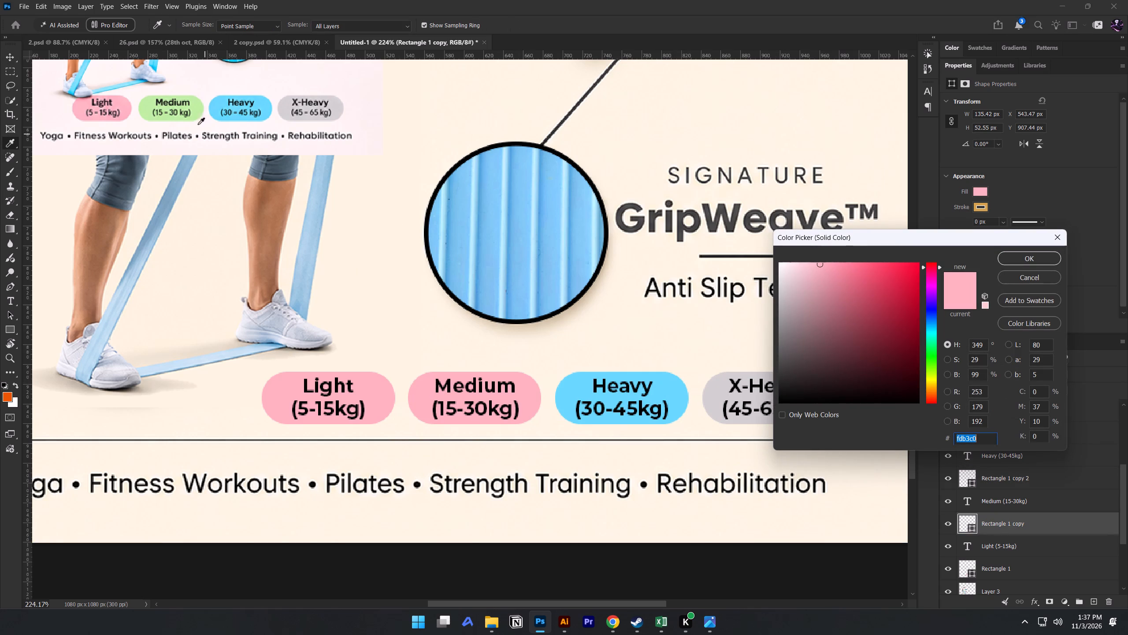
{"action": "left_click", "coordinate": [200, 108]}
{"action": "left_click", "coordinate": [1029, 260]}
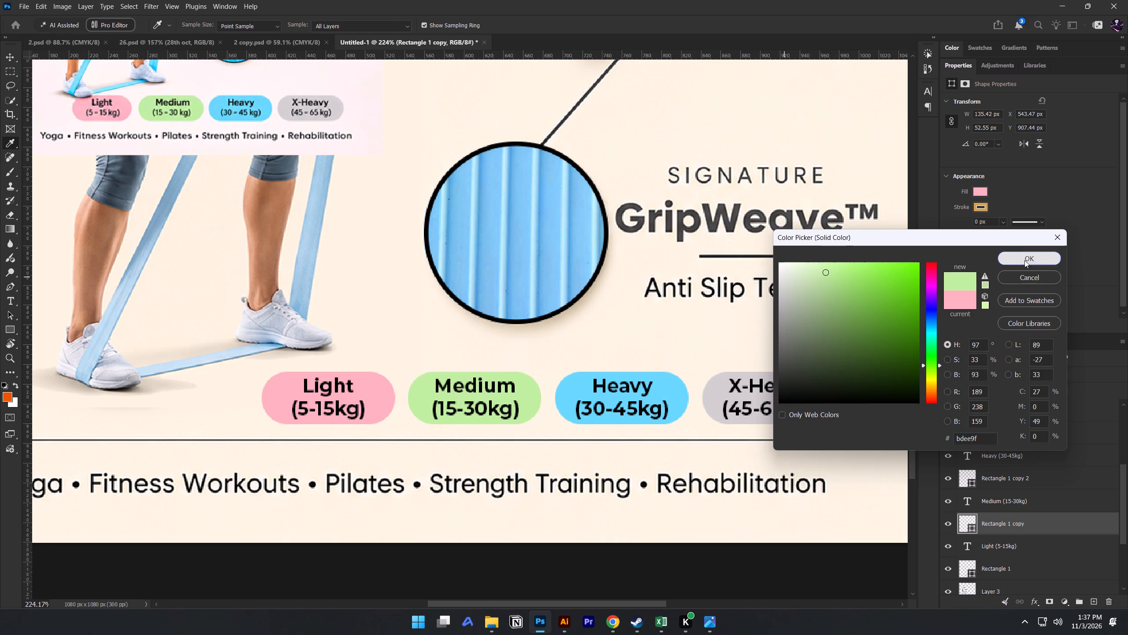
Hide the reference card image layer, Layer 3.
{"action": "scroll", "coordinate": [568, 342], "scroll_direction": "down", "scroll_amount": 5}
{"action": "left_click", "coordinate": [397, 155]}
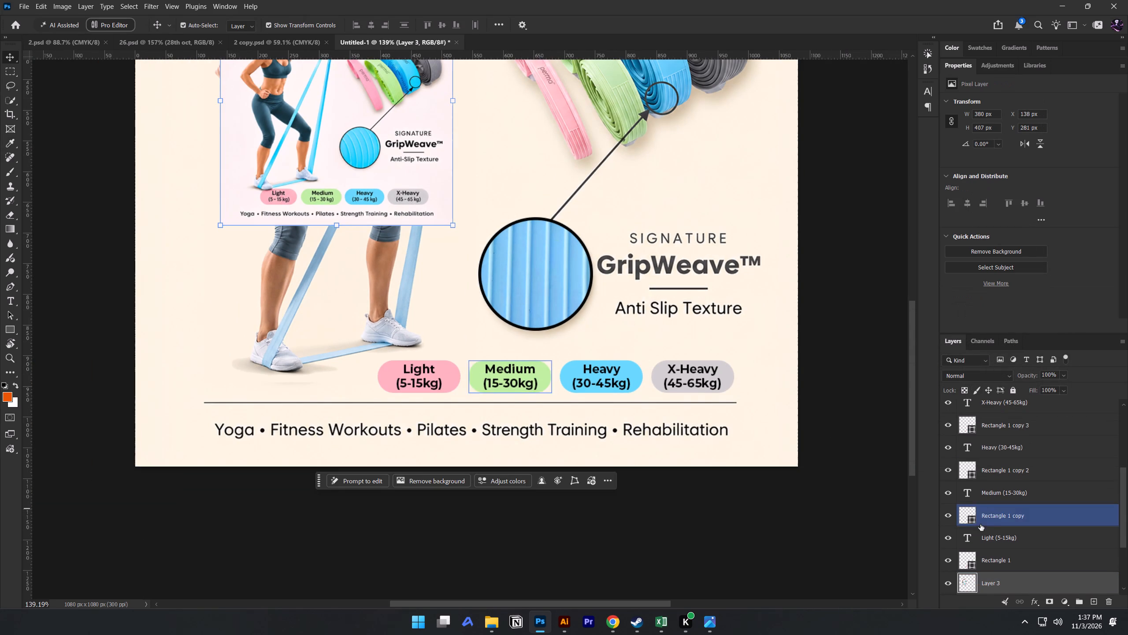
{"action": "left_click", "coordinate": [948, 580]}
Add a Color Overlay to the permo logo using the dark gray (#434443) sampled from the RESISTANCE BANDS heading.
{"action": "scroll", "coordinate": [722, 460], "scroll_direction": "down", "scroll_amount": 4}
{"action": "scroll", "coordinate": [844, 397], "scroll_direction": "down", "scroll_amount": 1}
{"action": "key", "text": "space"}
{"action": "key", "text": "space"}
{"action": "key", "text": "space"}
{"action": "key", "text": "space"}
{"action": "key", "text": "space"}
{"action": "key", "text": "space"}
{"action": "key", "text": "space"}
{"action": "key", "text": "space"}
{"action": "key", "text": "space"}
{"action": "key", "text": "space"}
{"action": "key", "text": "space"}
{"action": "key", "text": "space"}
{"action": "key", "text": "space"}
{"action": "key", "text": "space"}
{"action": "key", "text": "space"}
{"action": "key", "text": "space"}
{"action": "key", "text": "space"}
{"action": "key", "text": "space"}
{"action": "key", "text": "space"}
{"action": "key", "text": "space"}
{"action": "left_click_drag", "start_coordinate": [801, 316], "coordinate": [746, 377]}
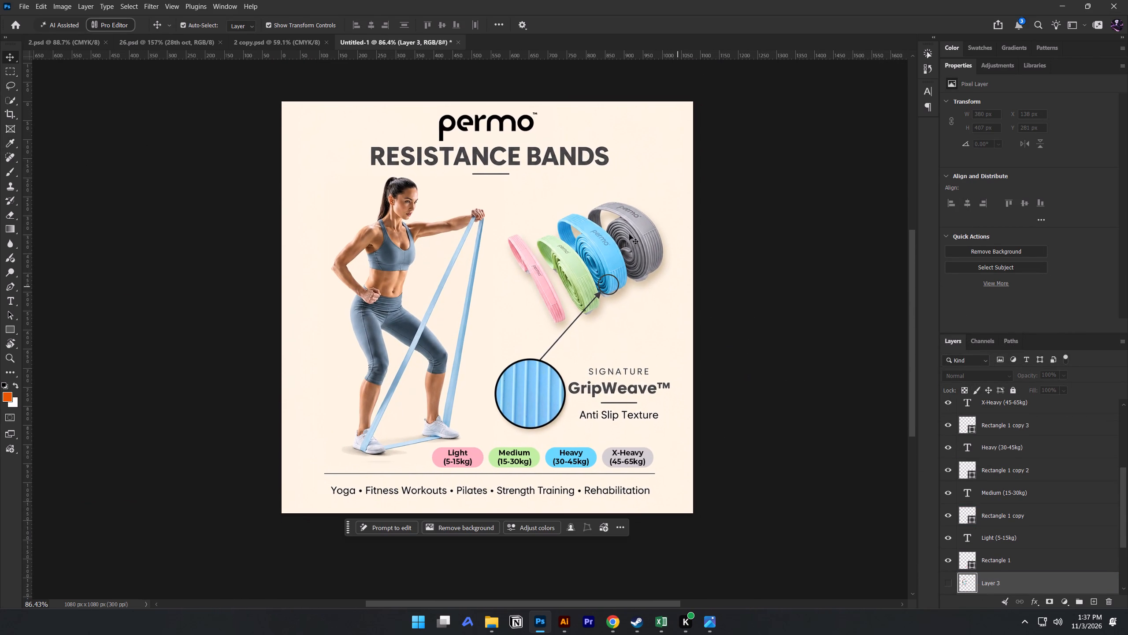
{"action": "left_click", "coordinate": [505, 120]}
{"action": "left_click", "coordinate": [512, 118]}
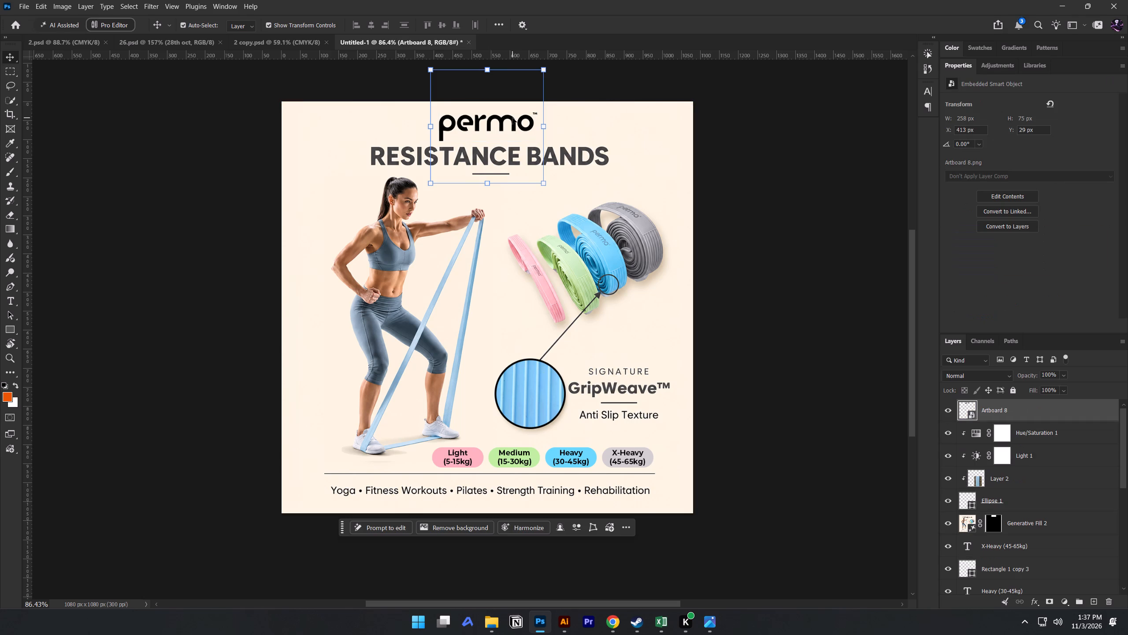
{"action": "double_click", "coordinate": [1061, 415]}
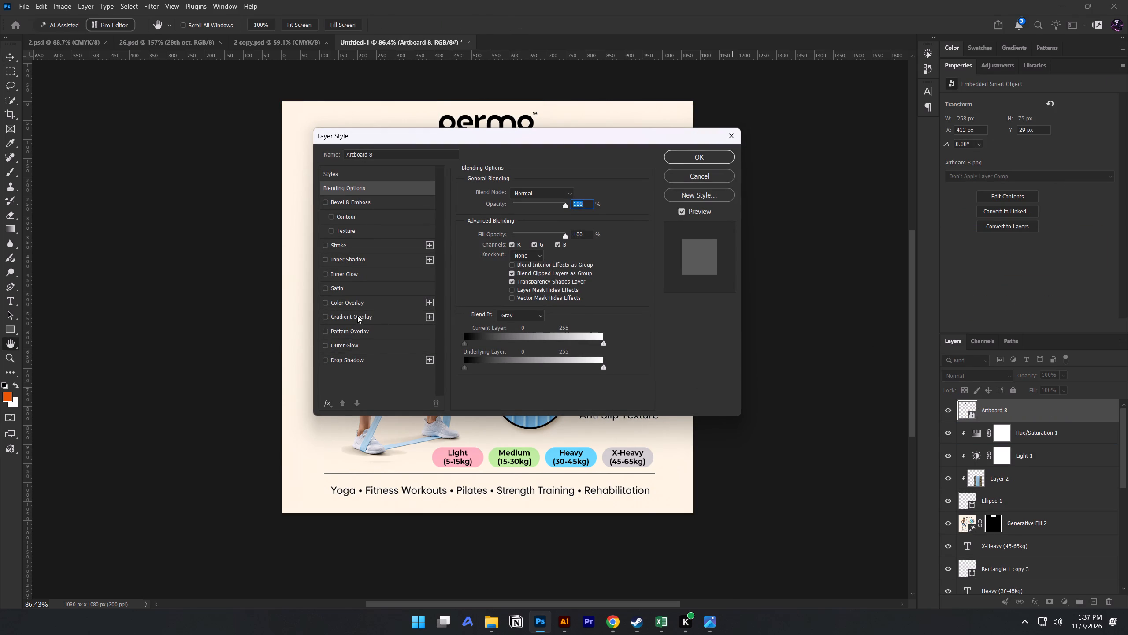
{"action": "left_click", "coordinate": [359, 302]}
{"action": "left_click_drag", "start_coordinate": [551, 141], "coordinate": [851, 179]}
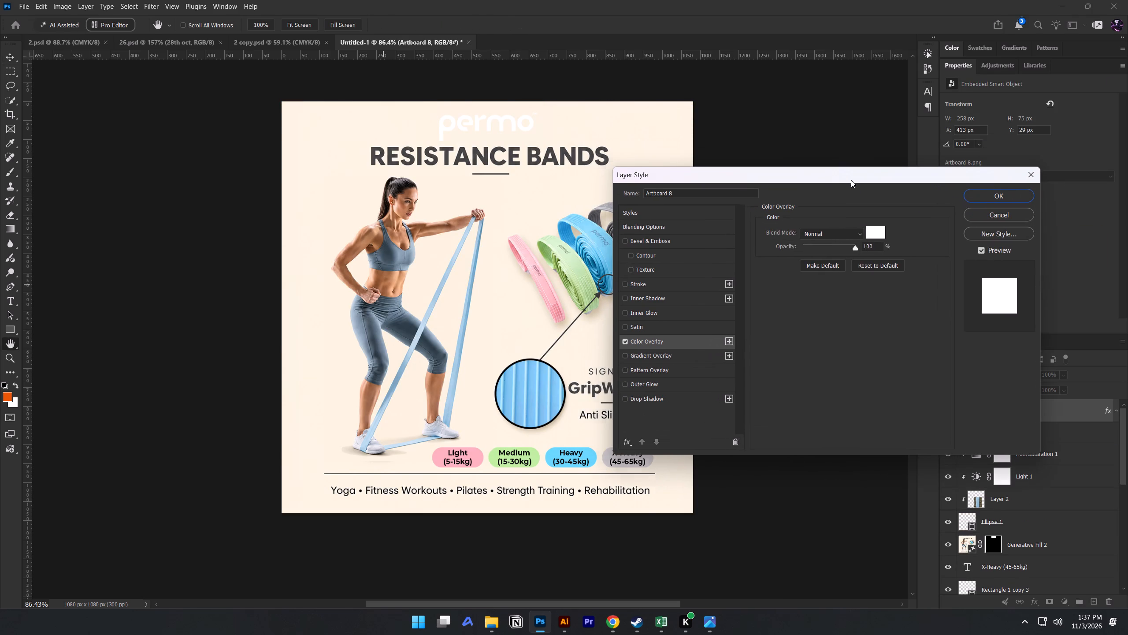
{"action": "left_click", "coordinate": [872, 238]}
{"action": "left_click", "coordinate": [475, 149]}
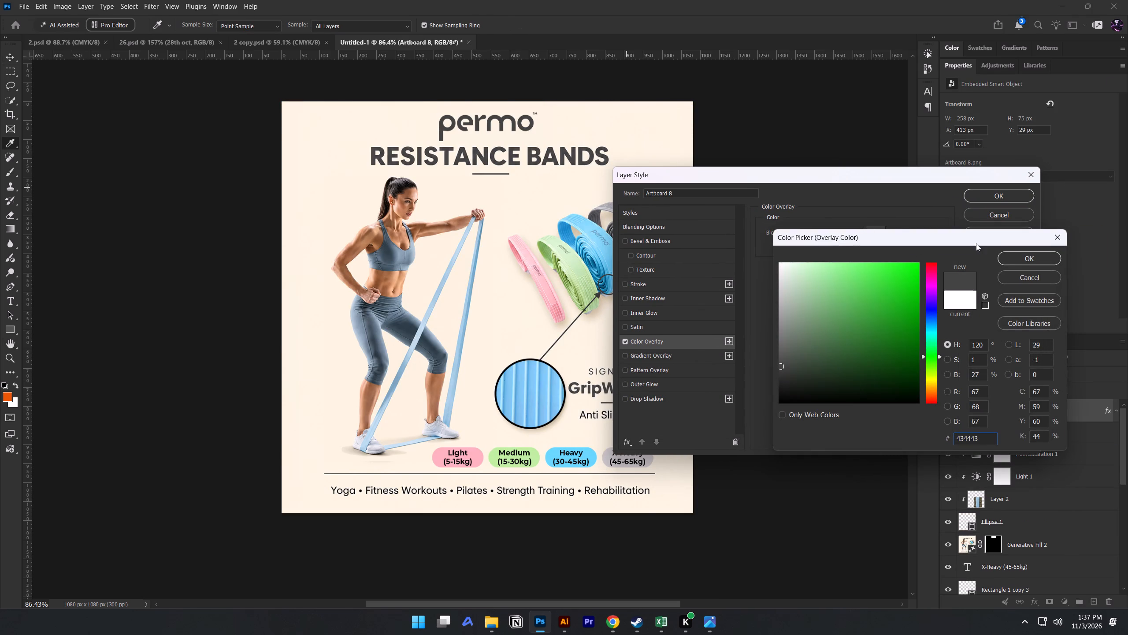
{"action": "left_click", "coordinate": [1016, 260]}
{"action": "left_click", "coordinate": [985, 198]}
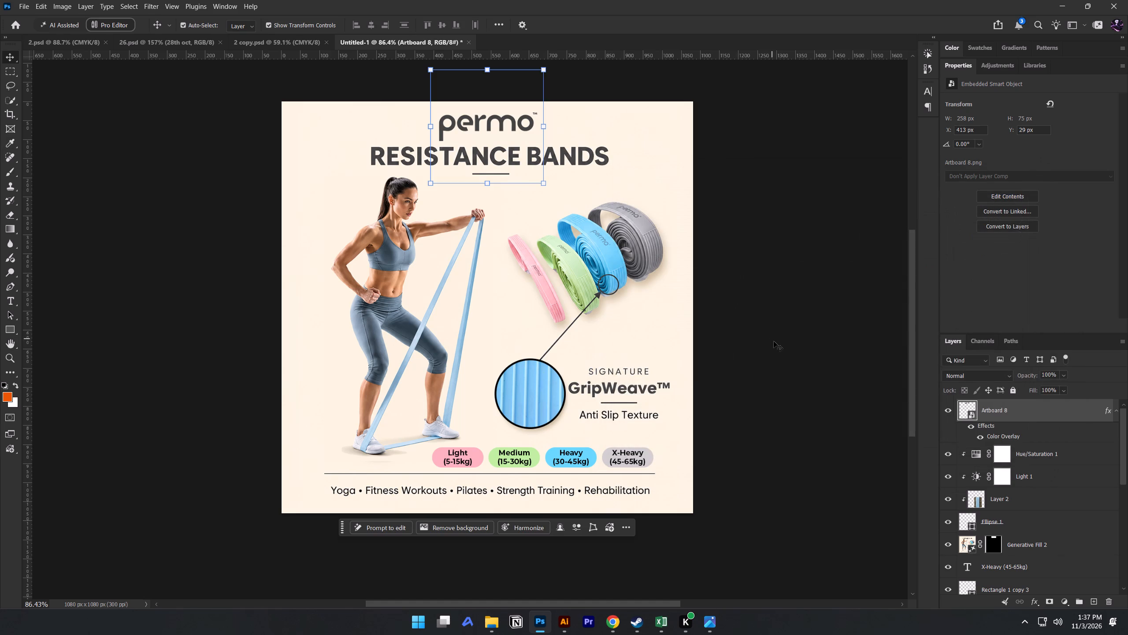
Deselect all layers and capture a screenshot snip of the entire resistance bands card.
{"action": "scroll", "coordinate": [709, 360], "scroll_direction": "up", "scroll_amount": 1}
{"action": "left_click", "coordinate": [800, 379]}
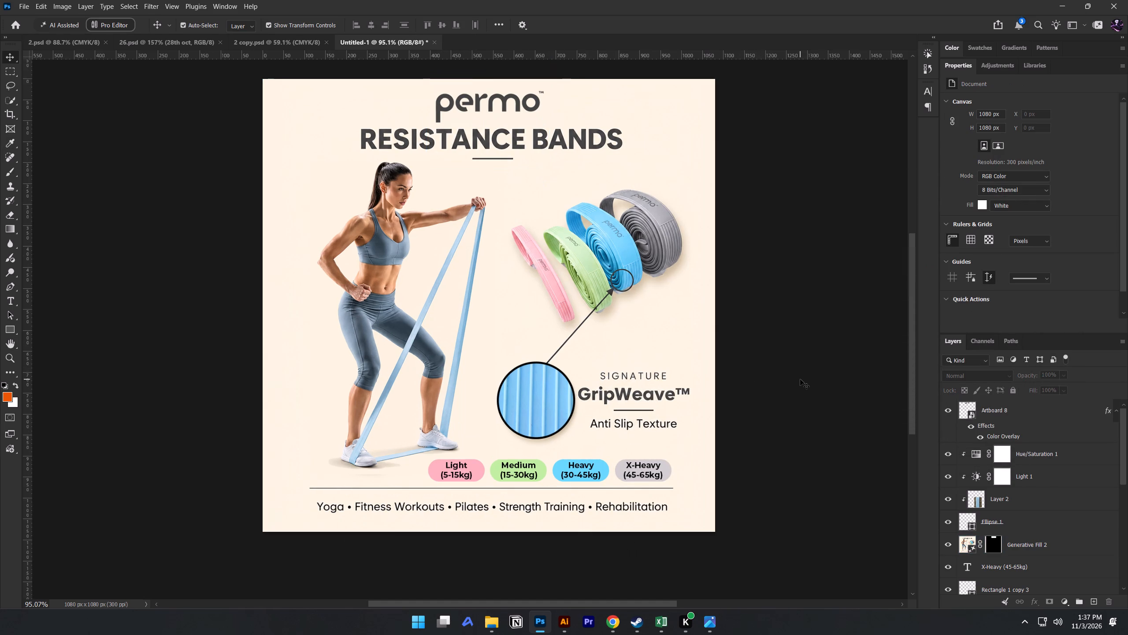
{"action": "key", "text": "shift+super+s"}
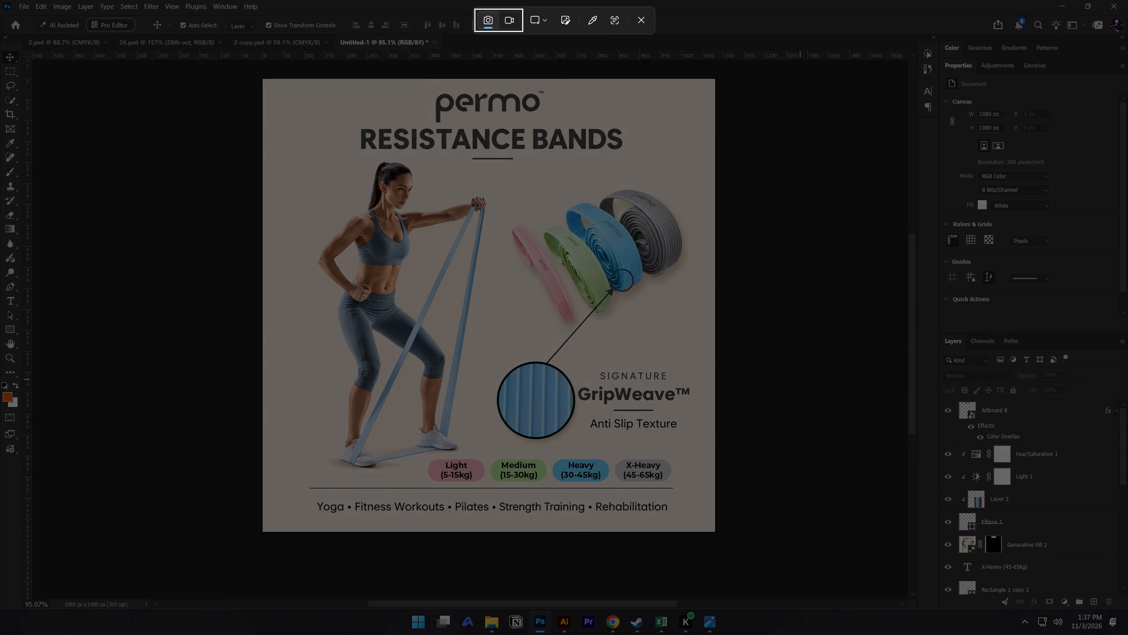
{"action": "left_click_drag", "start_coordinate": [262, 77], "coordinate": [717, 534]}
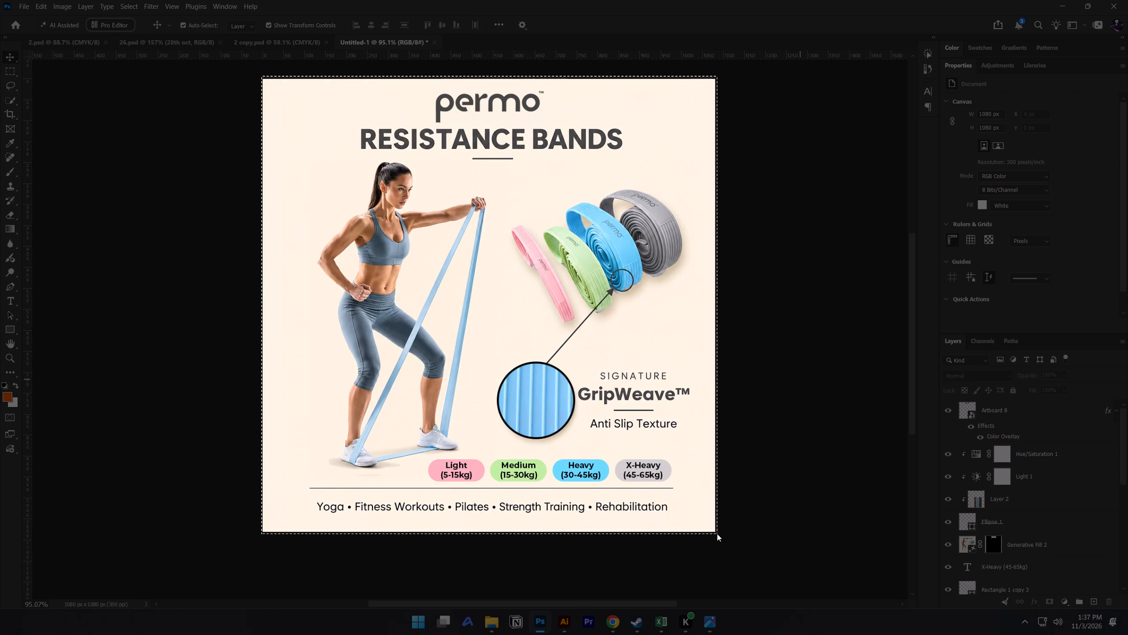
{"action": "left_click_drag", "start_coordinate": [717, 534], "coordinate": [714, 531]}
Select the band texture layer inside the circular callout and toggle its visibility off and on to check it.
{"action": "left_click", "coordinate": [545, 408]}
{"action": "left_click_drag", "start_coordinate": [969, 501], "coordinate": [1016, 498]}
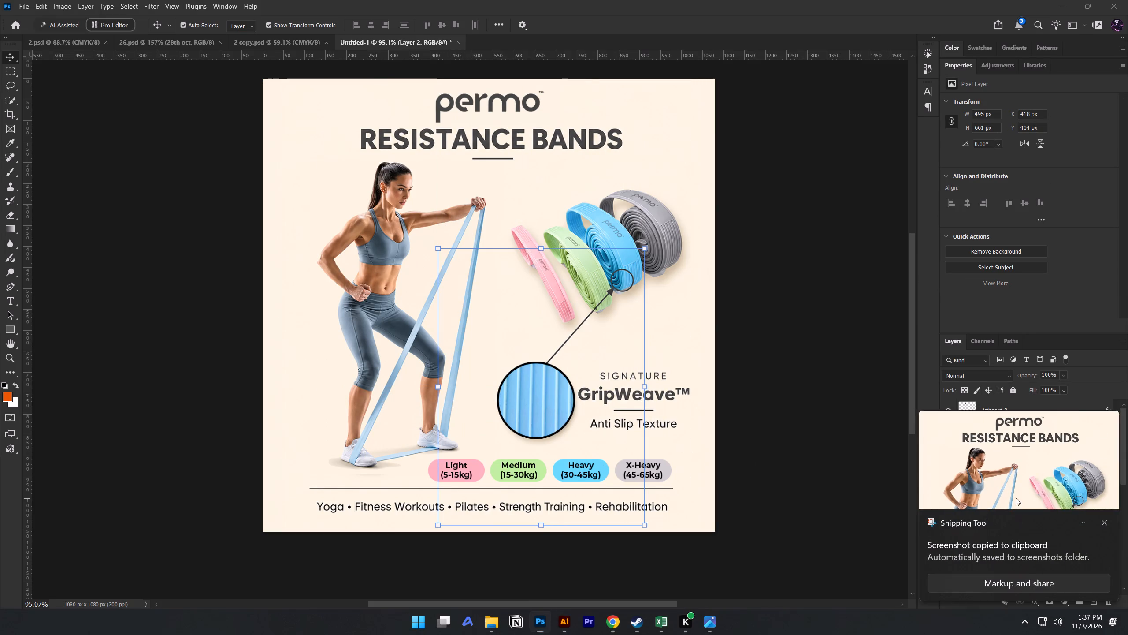
{"action": "left_click_drag", "start_coordinate": [1016, 498], "coordinate": [1127, 493]}
{"action": "left_click", "coordinate": [949, 502]}
{"action": "left_click", "coordinate": [949, 502]}
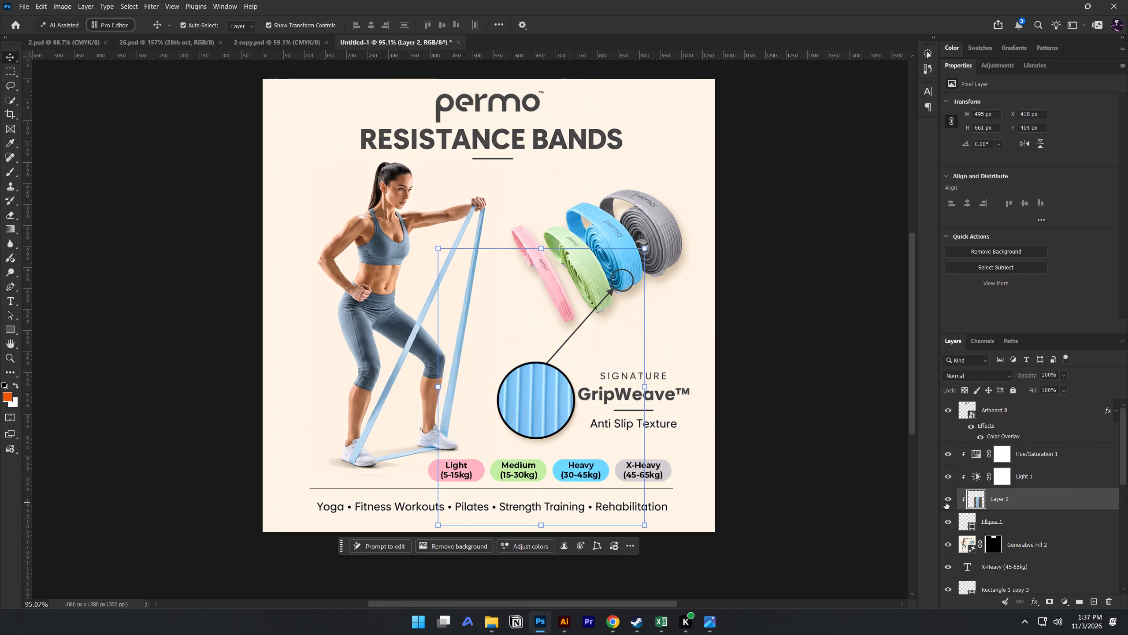
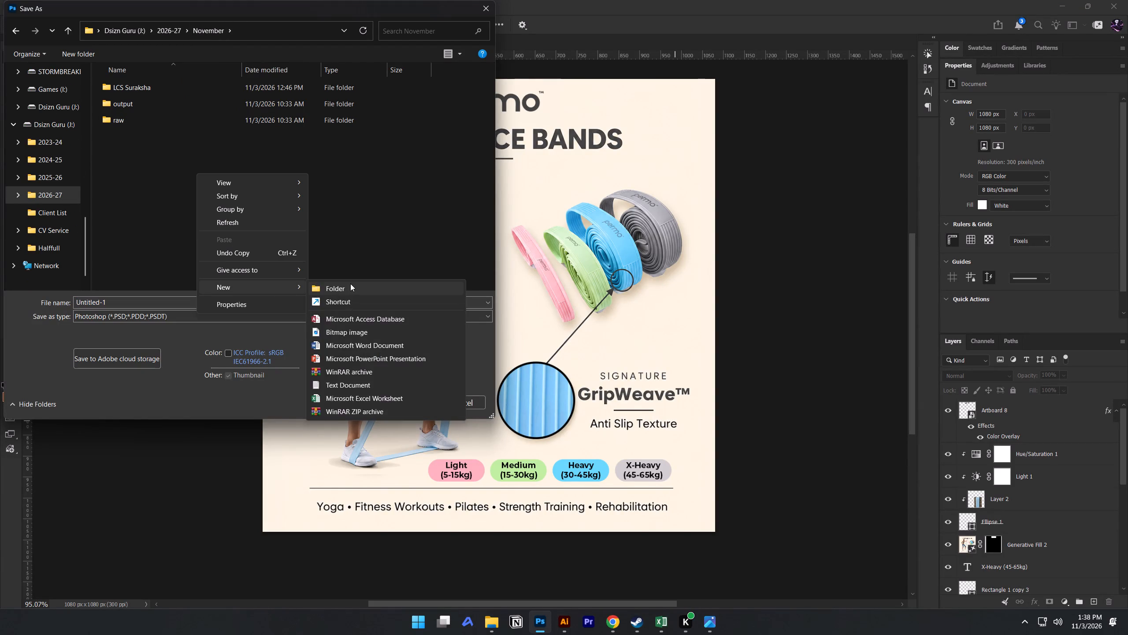
Name the new folder inside the November folder permo.
{"action": "type", "text": "permo"}
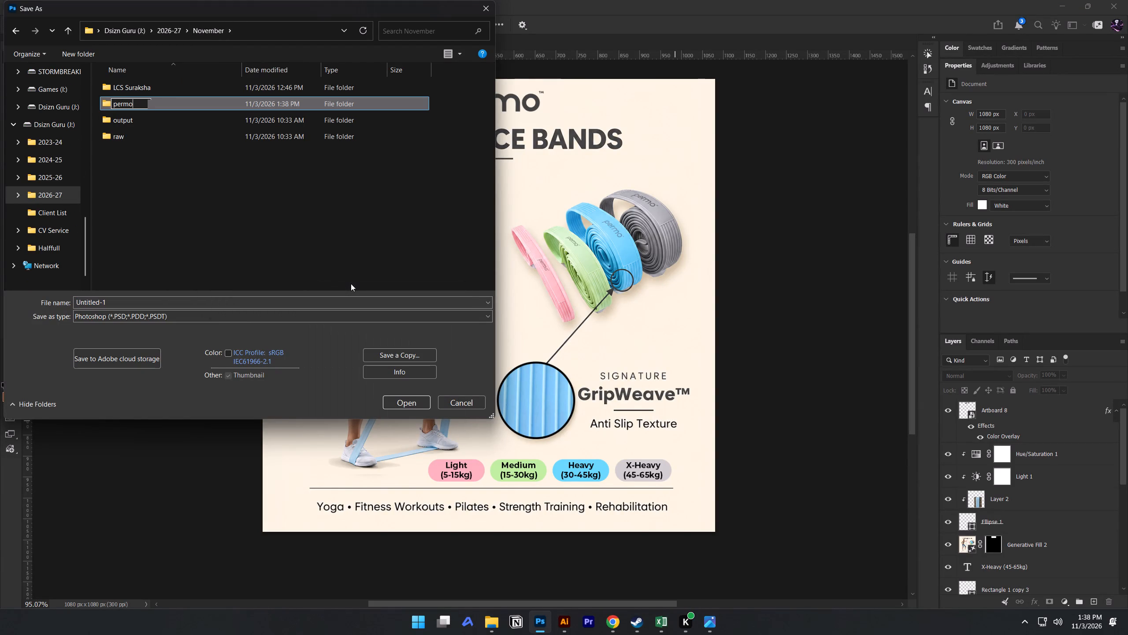
{"action": "left_click", "coordinate": [210, 205]}
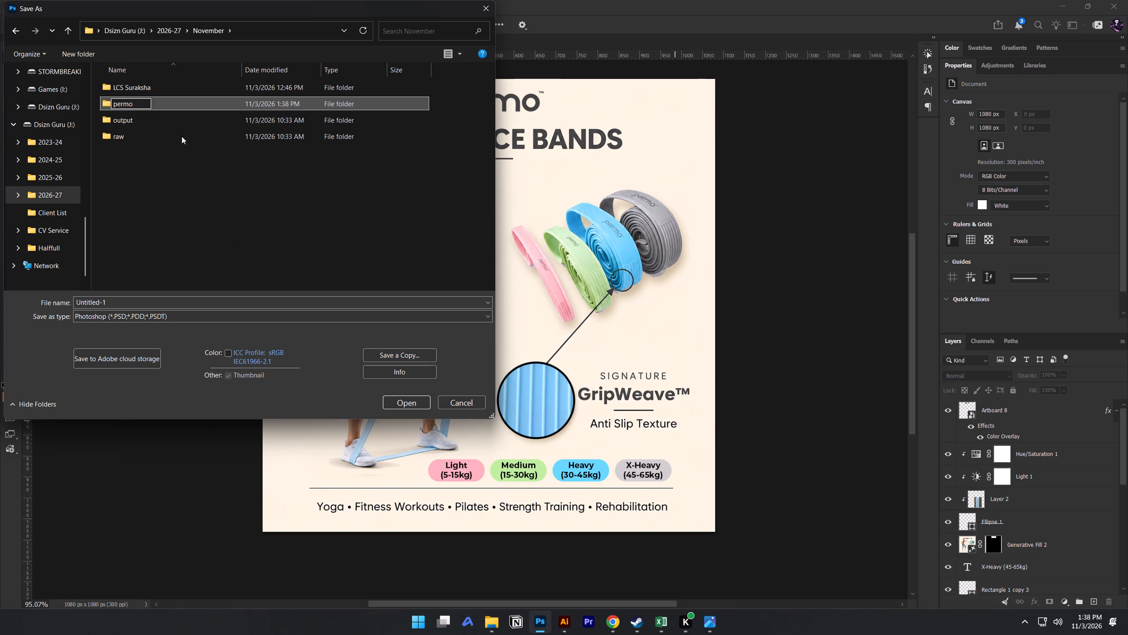
Create two subfolders named raw and output inside the permo folder.
{"action": "double_click", "coordinate": [139, 122]}
{"action": "right_click", "coordinate": [210, 154]}
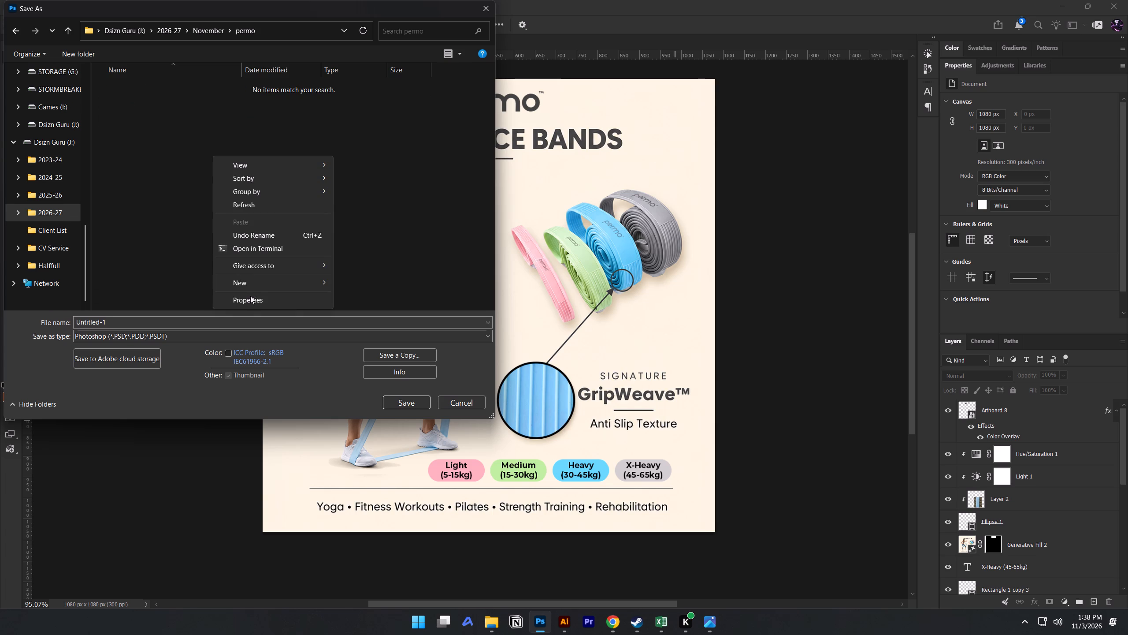
{"action": "left_click", "coordinate": [385, 285]}
{"action": "key", "text": "r"}
{"action": "key", "text": "a"}
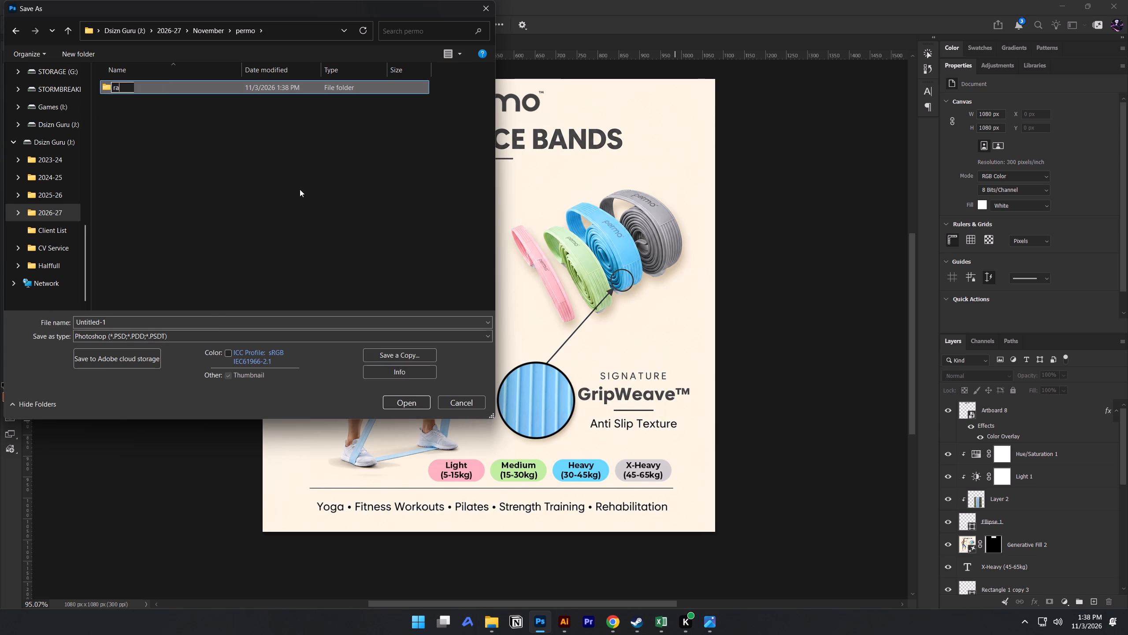
{"action": "key", "text": "w"}
{"action": "left_click", "coordinate": [266, 172]}
{"action": "right_click", "coordinate": [216, 148]}
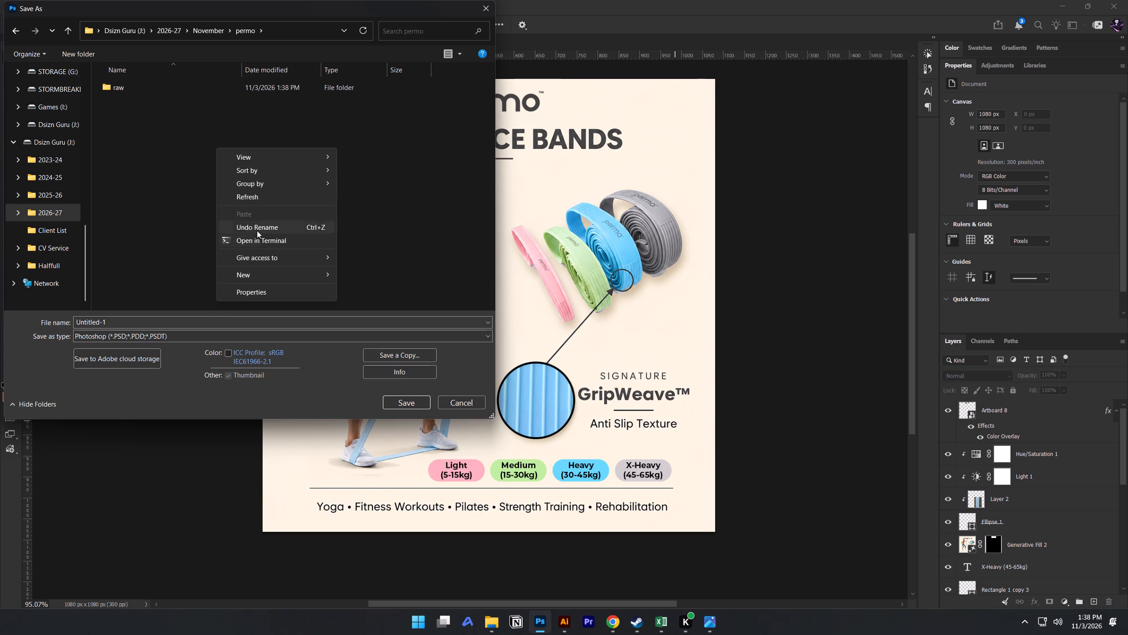
{"action": "left_click", "coordinate": [394, 276]}
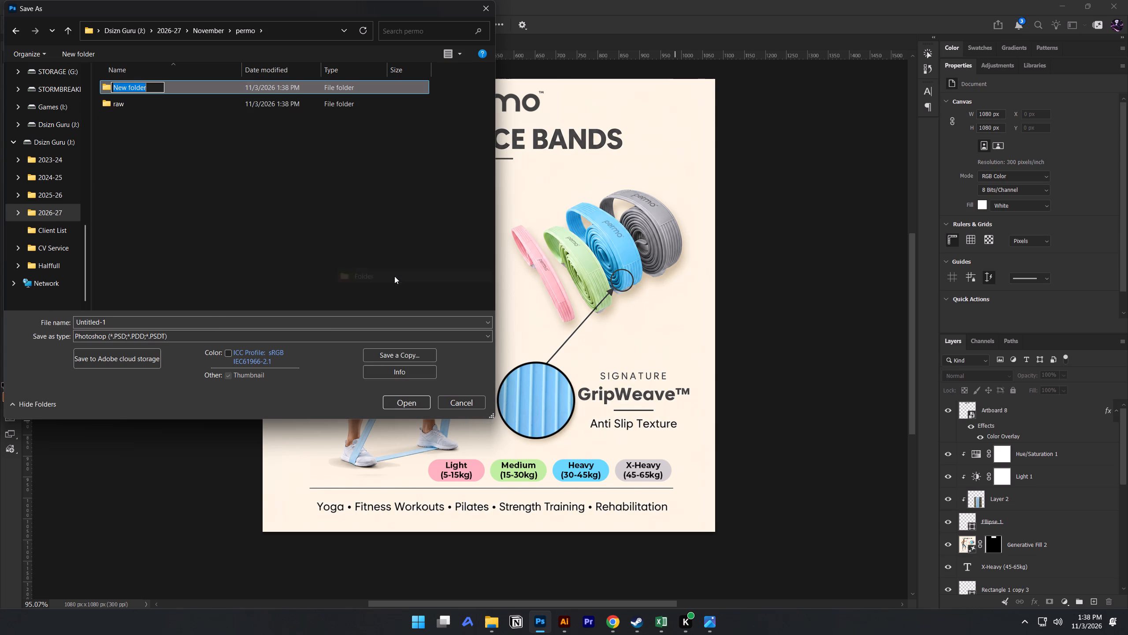
{"action": "type", "text": "output"}
{"action": "left_click", "coordinate": [396, 276]}
Save the resistance bands document in the raw folder as a Photoshop file named 1, with Maximize Compatibility on.
{"action": "double_click", "coordinate": [199, 105]}
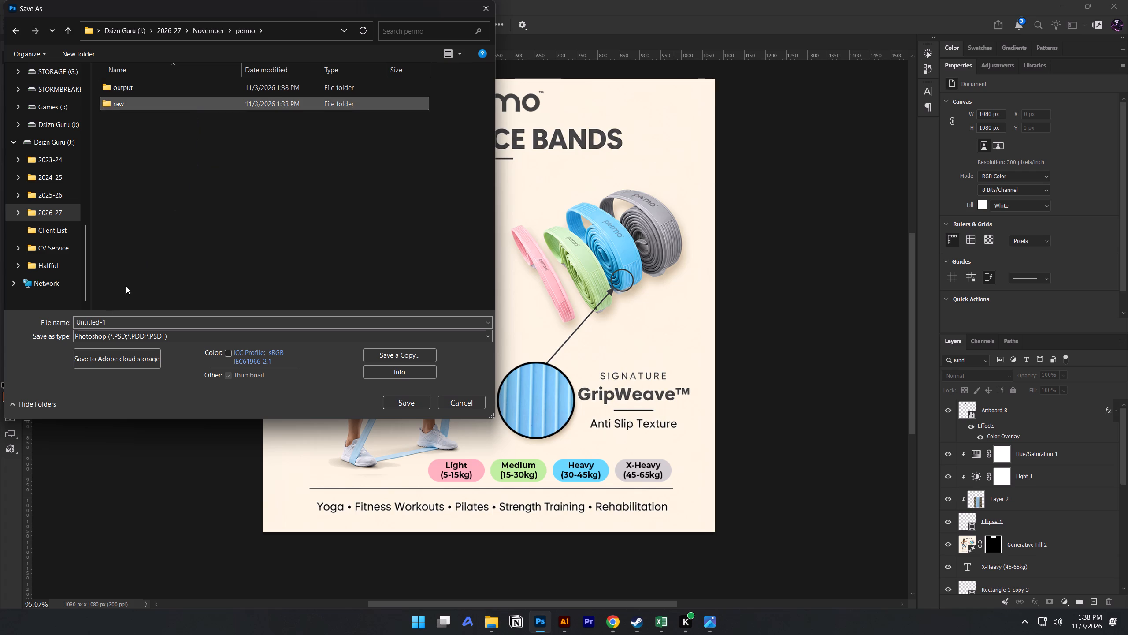
{"action": "left_click", "coordinate": [101, 323]}
{"action": "key", "text": "1"}
{"action": "left_click", "coordinate": [408, 404]}
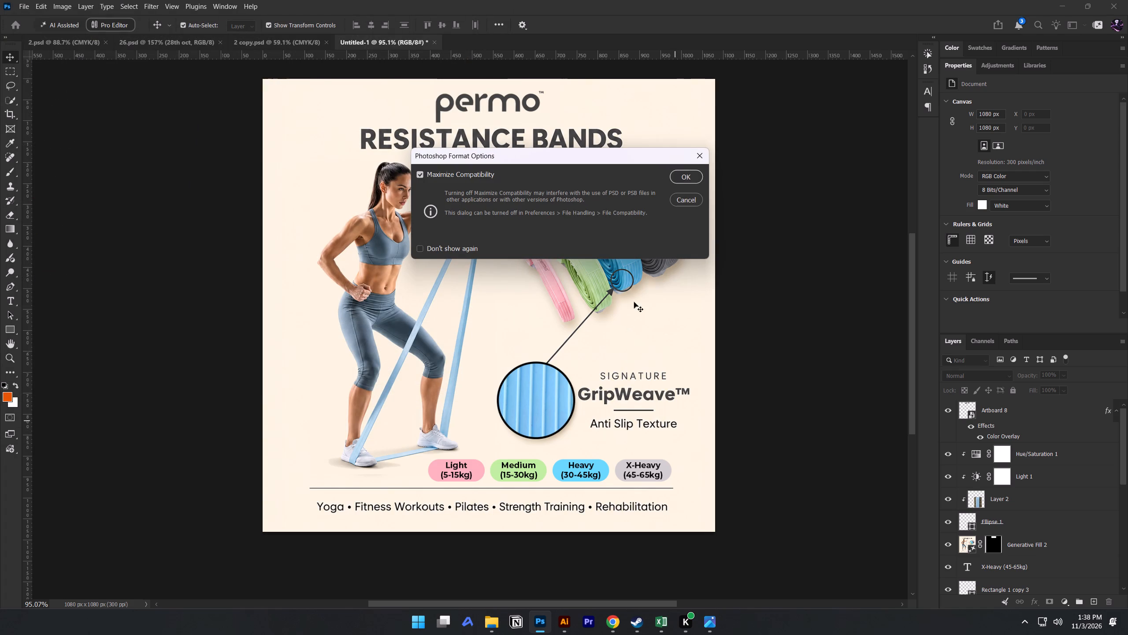
{"action": "left_click", "coordinate": [686, 168]}
{"action": "left_click", "coordinate": [690, 176]}
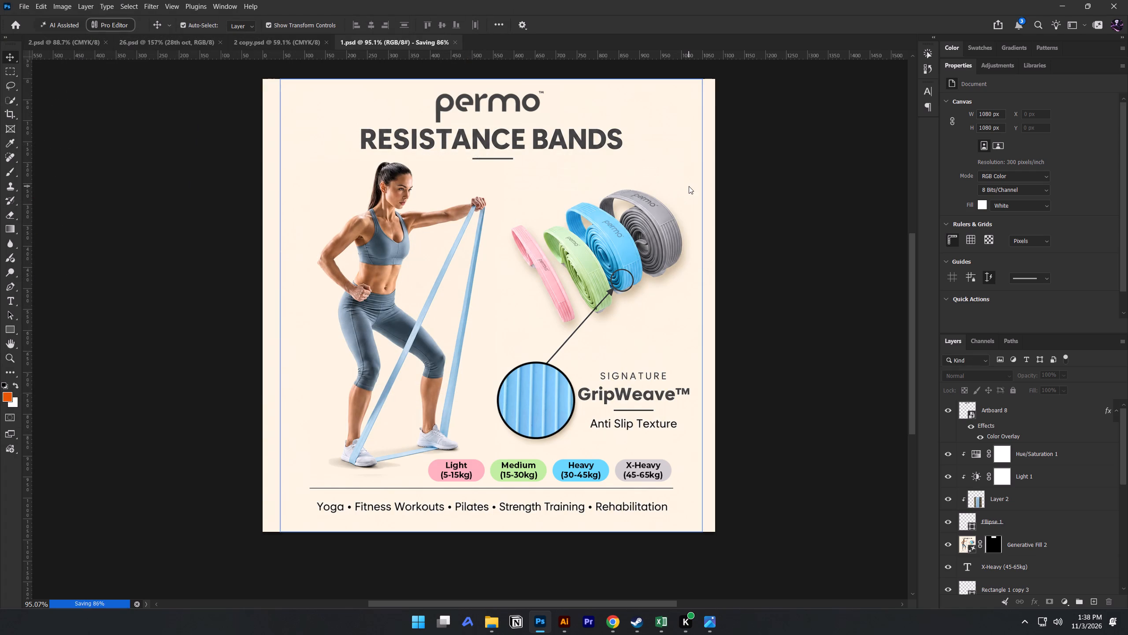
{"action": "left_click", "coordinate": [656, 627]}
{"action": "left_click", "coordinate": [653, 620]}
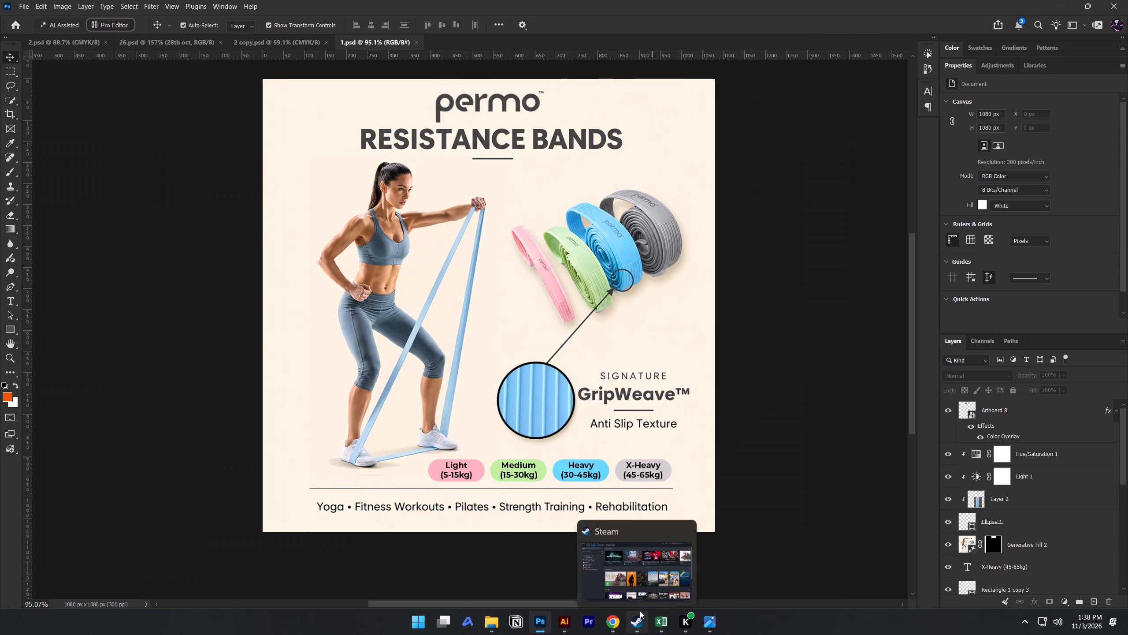